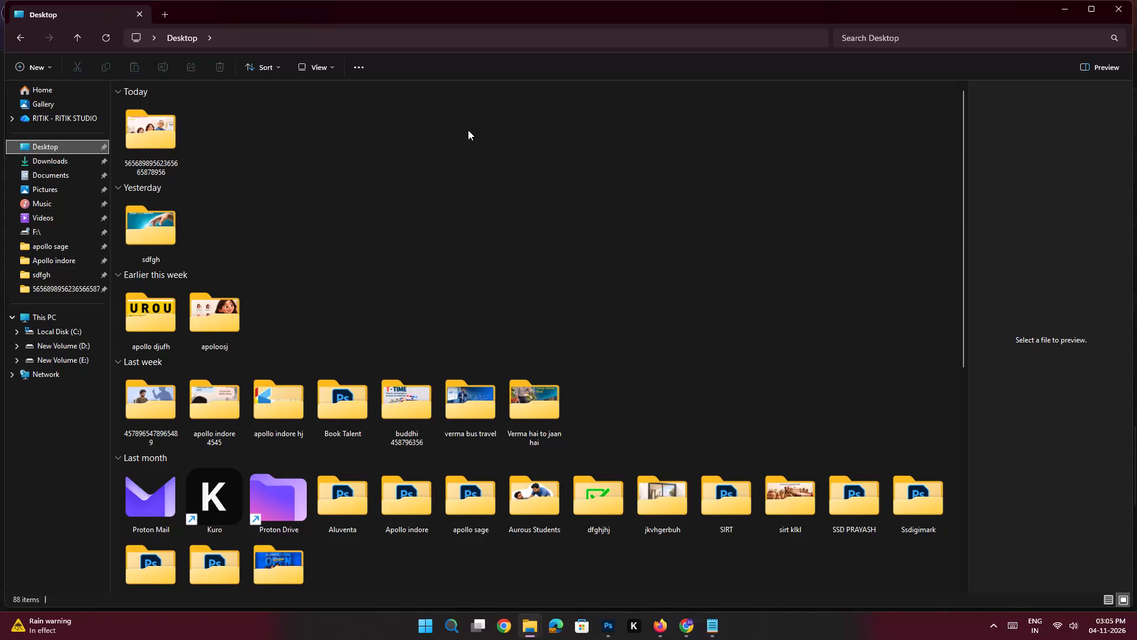
Open the Book Talent folder on the Desktop and open the A Comedian to Keep PSD from it.
click(468, 418)
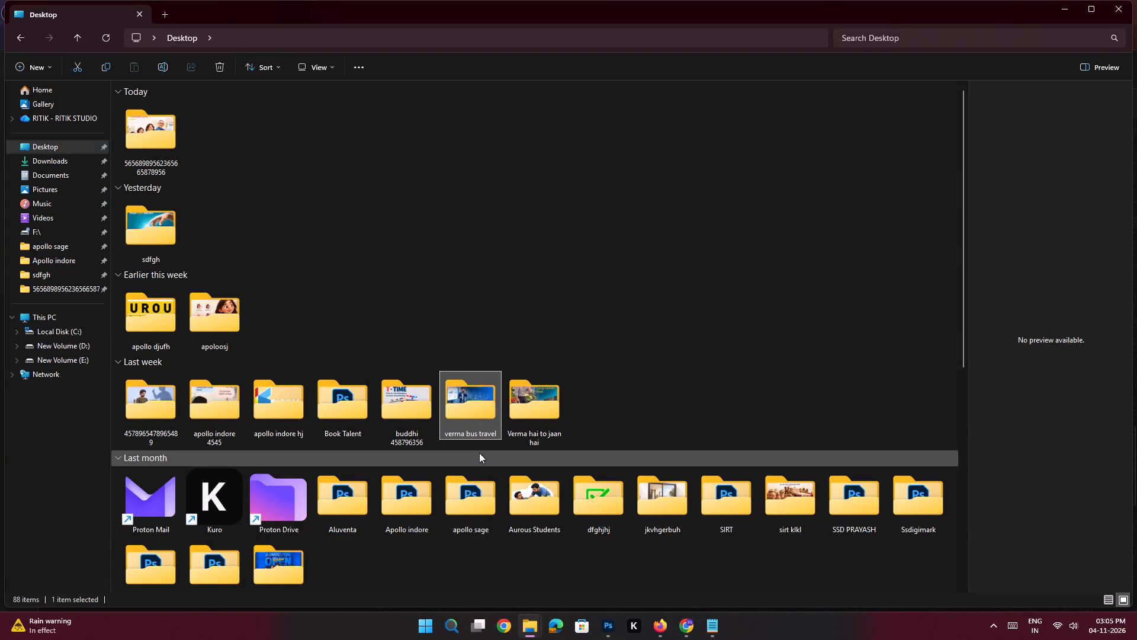
key(b)
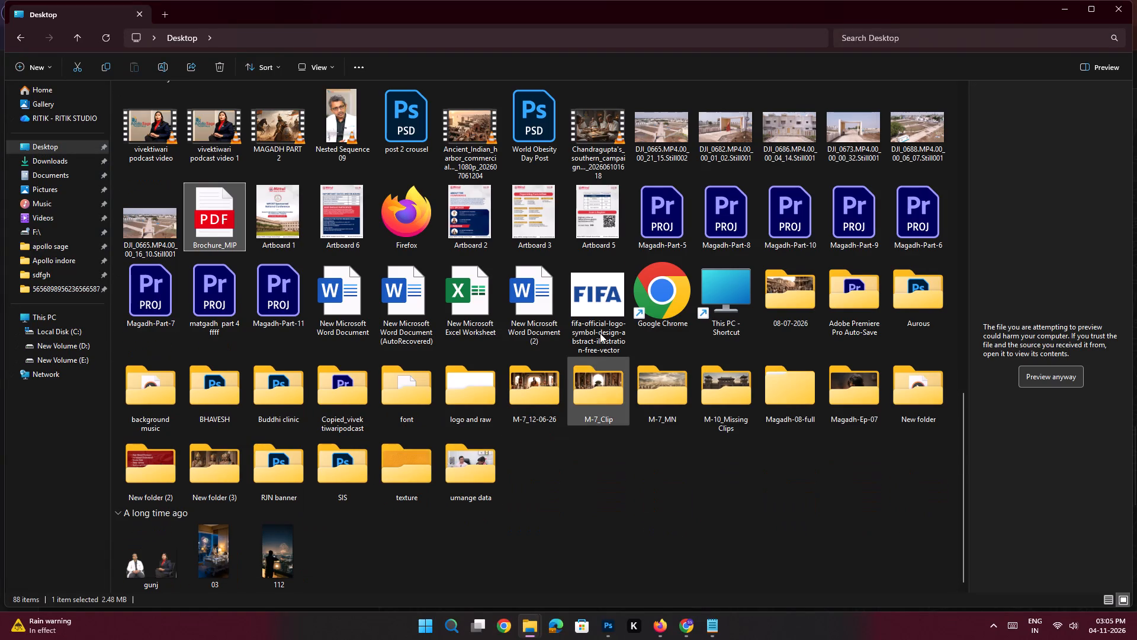
key(b)
key(b)
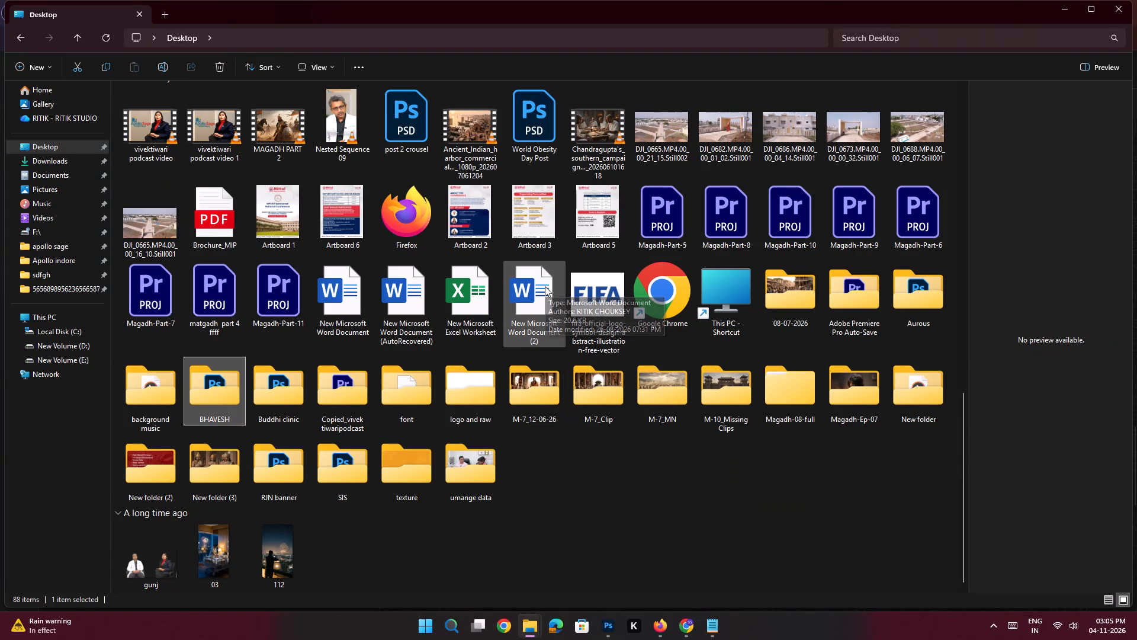
text(bb)
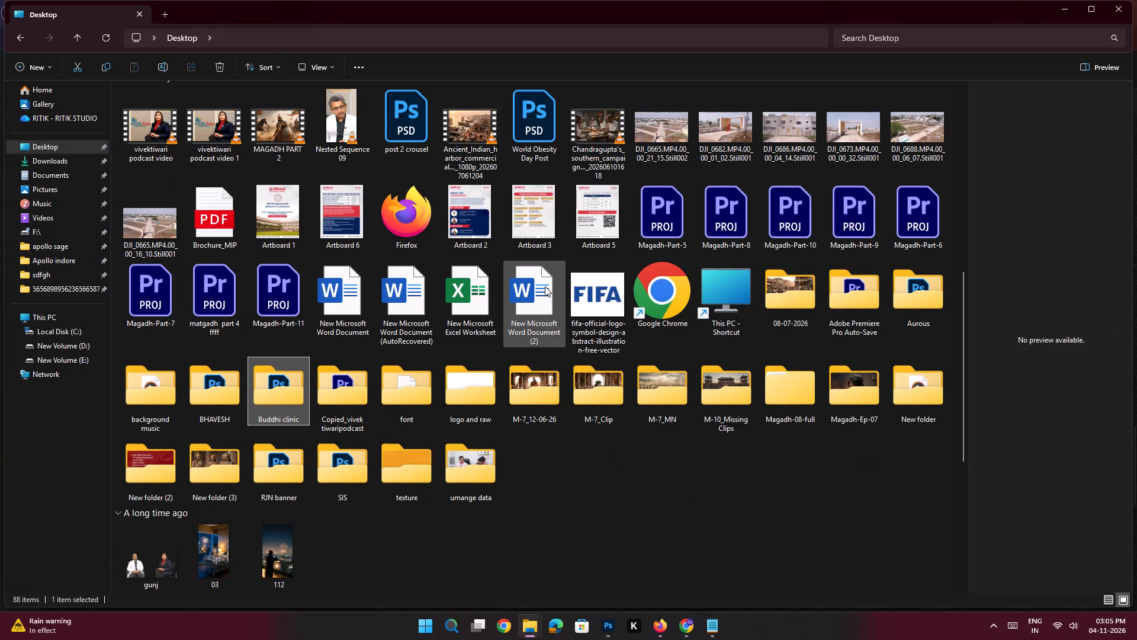
double_click(352, 138)
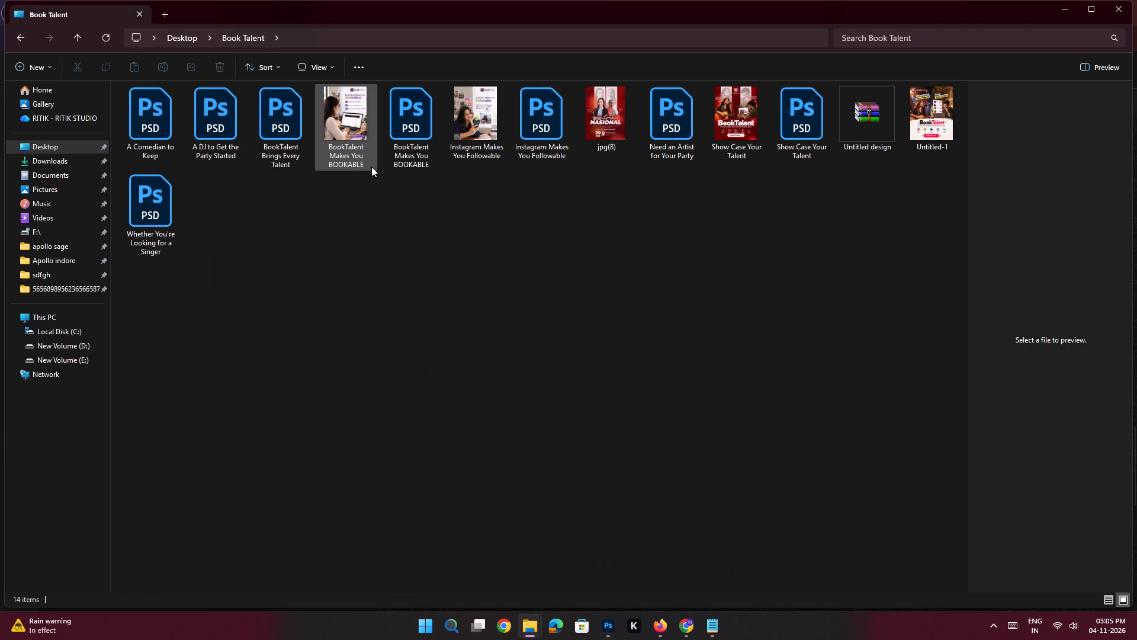
double_click(146, 126)
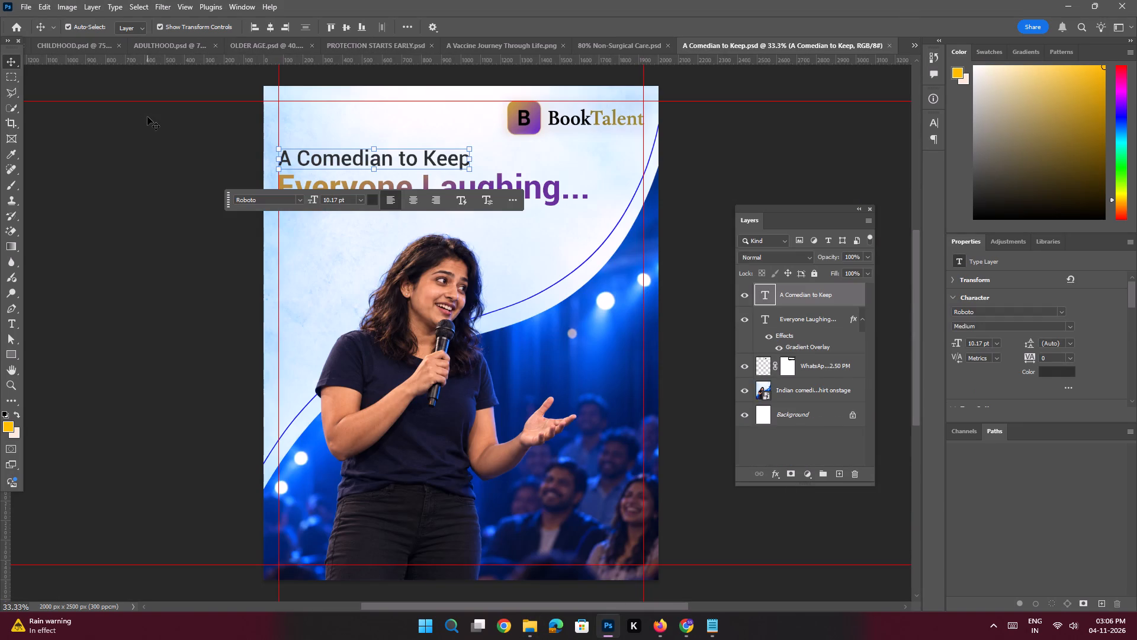
Close all open documents, saving PROTECTION STARTS EARLY.psd and discarding changes to A Vaccine Journey Through Life.png.
click(892, 46)
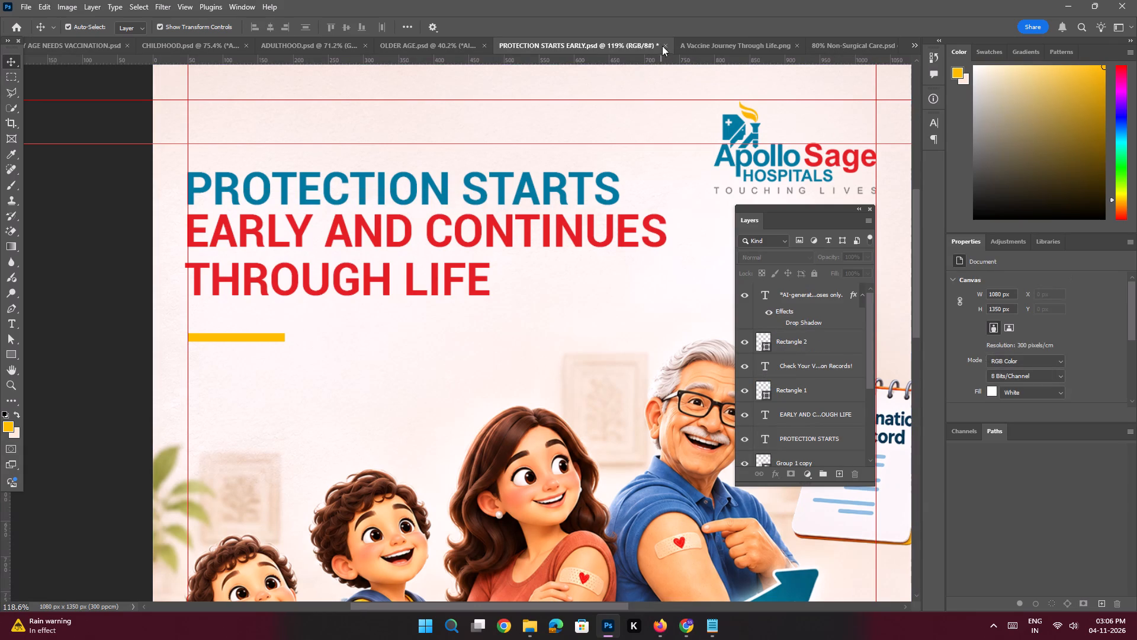
click(666, 44)
click(516, 241)
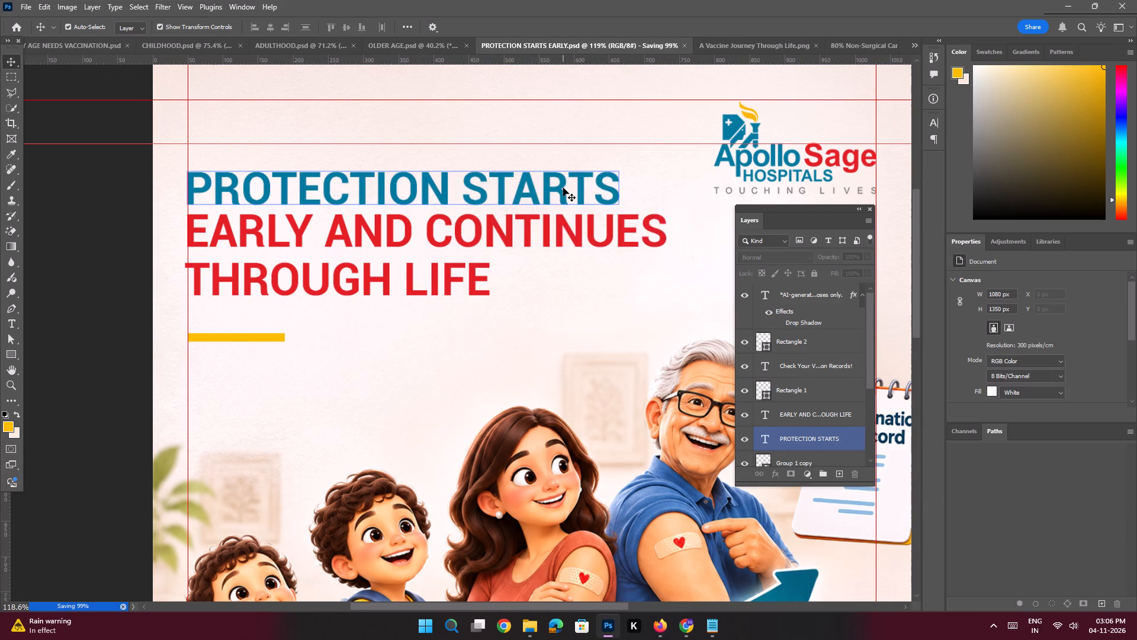
click(661, 45)
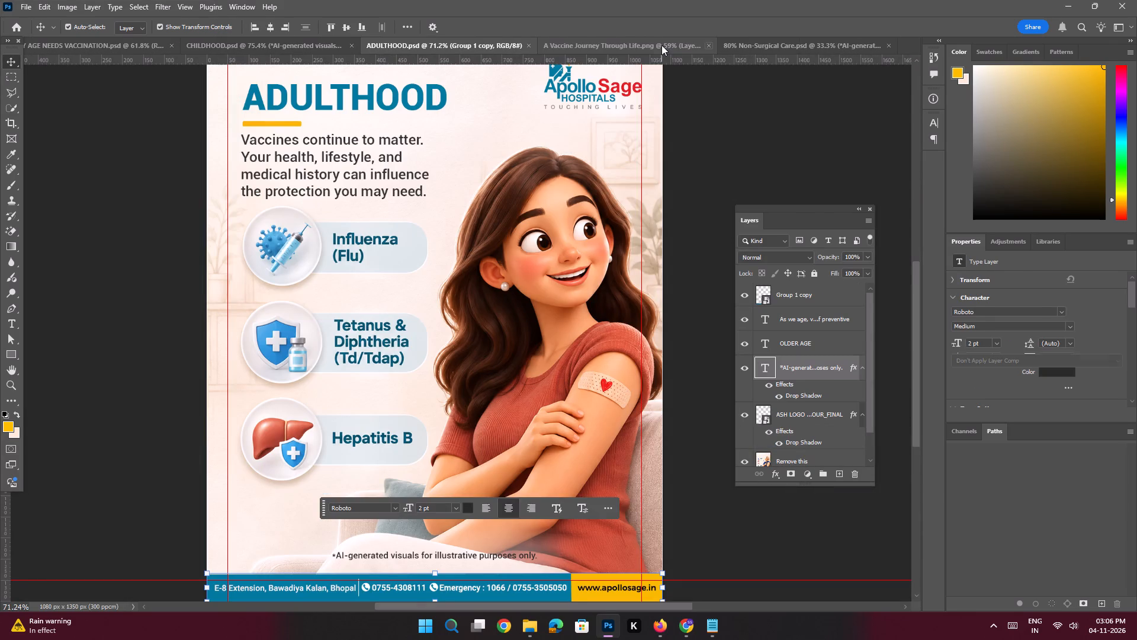
click(528, 46)
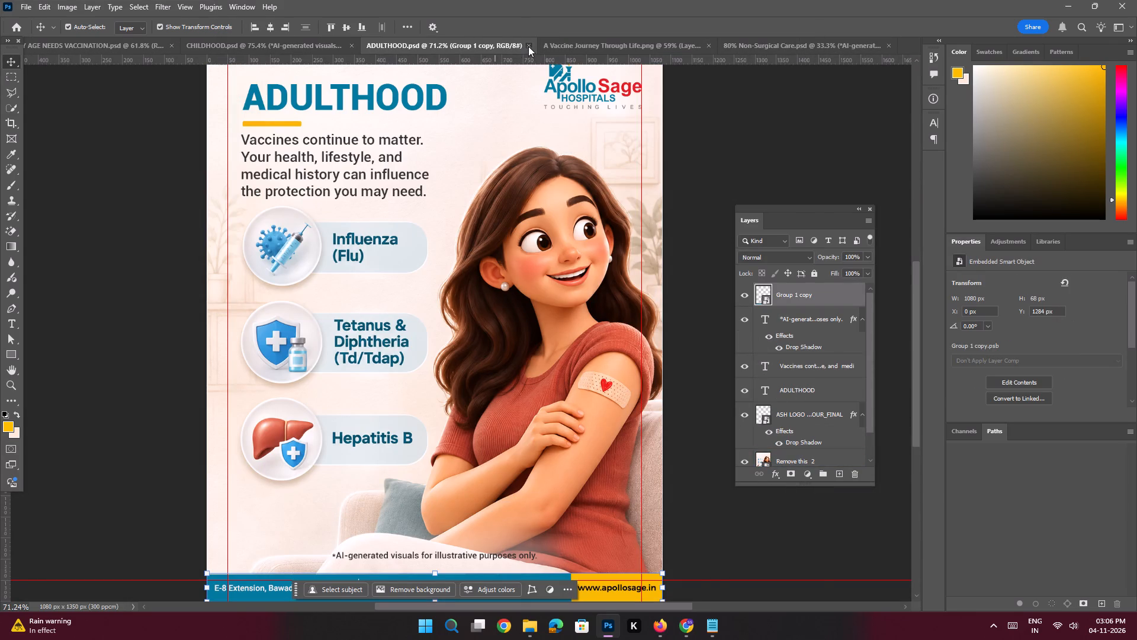
click(473, 46)
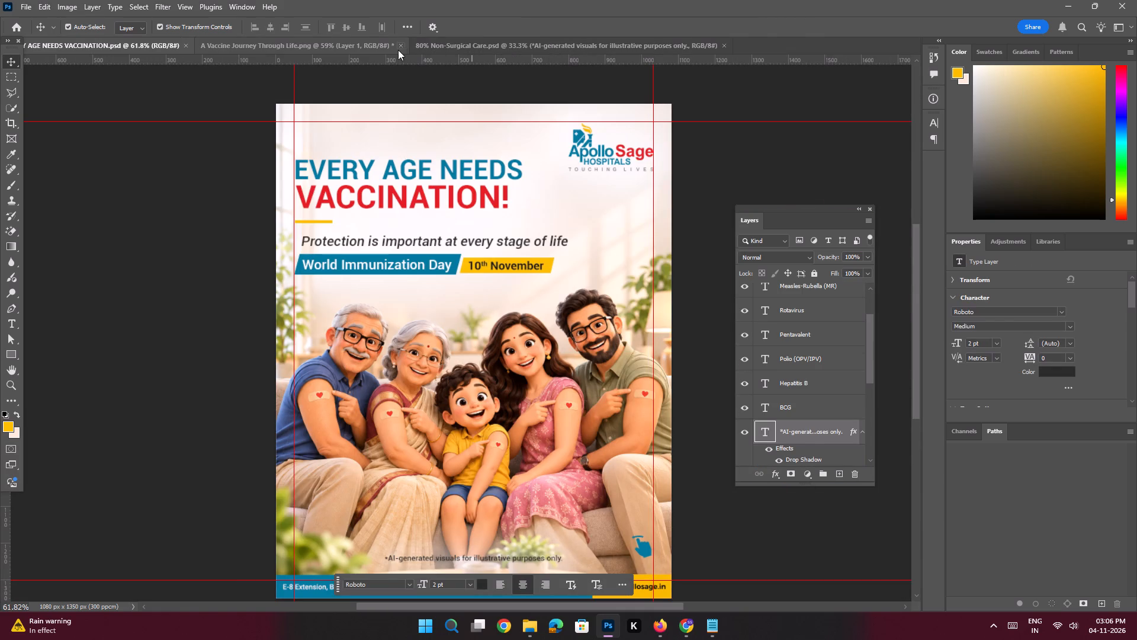
click(184, 47)
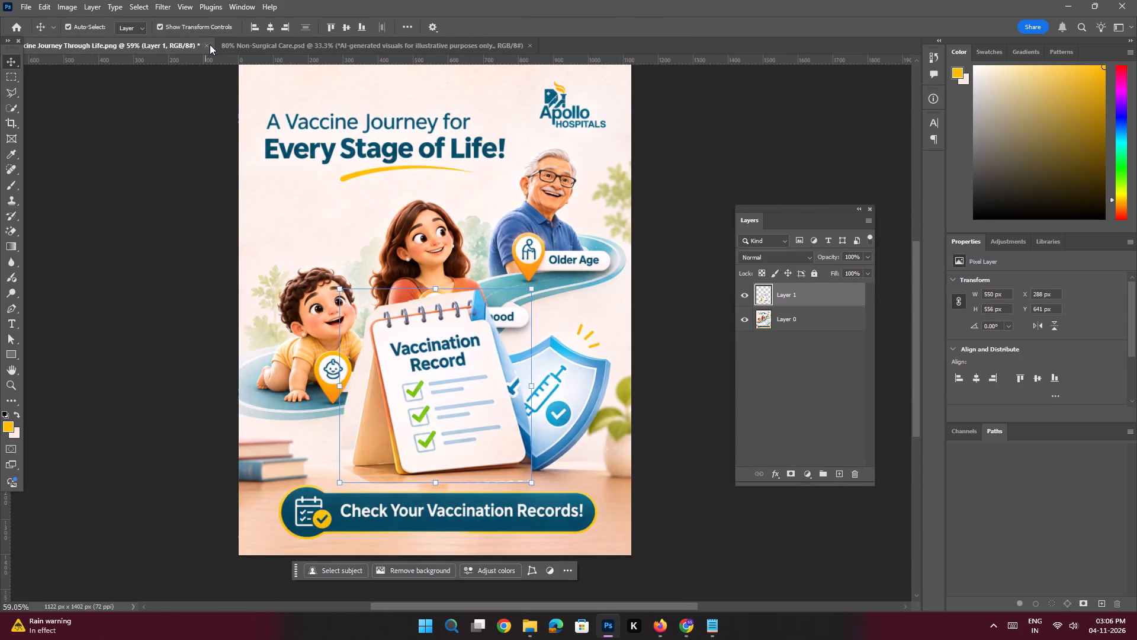
click(208, 44)
click(557, 245)
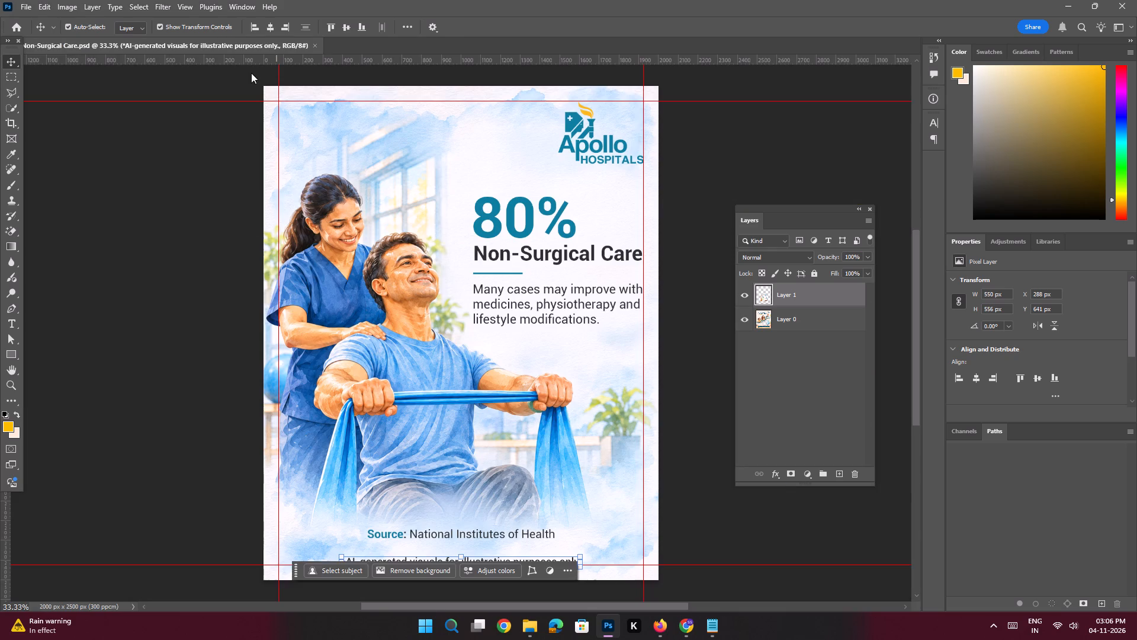
click(316, 46)
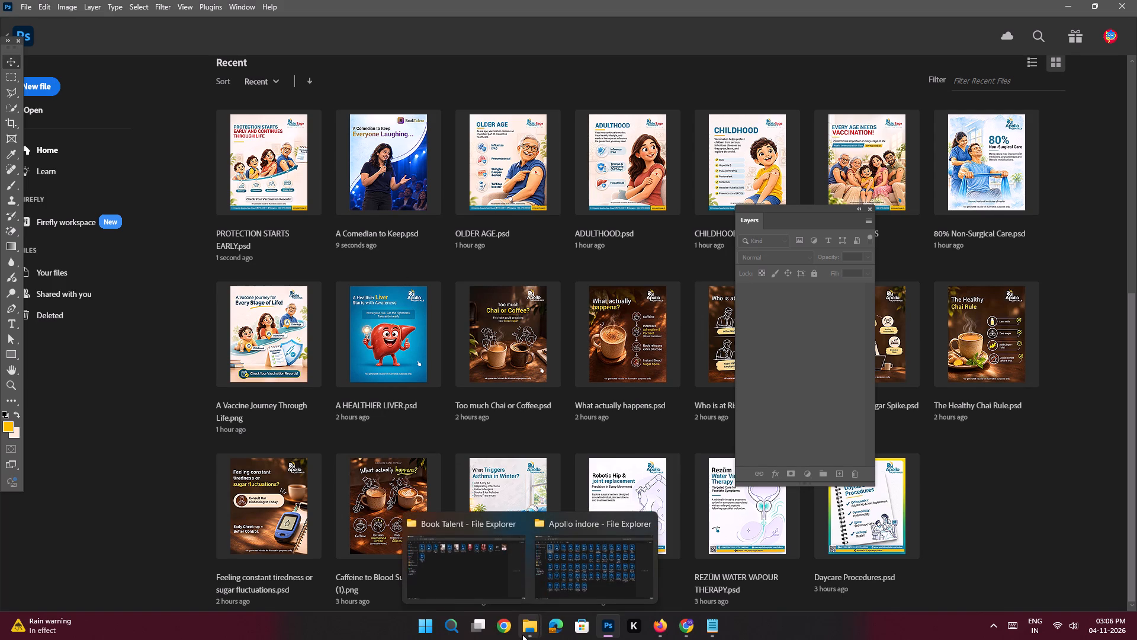
Switch to the Book Talent folder in File Explorer and open the Show Case Your Talent PSD.
click(499, 581)
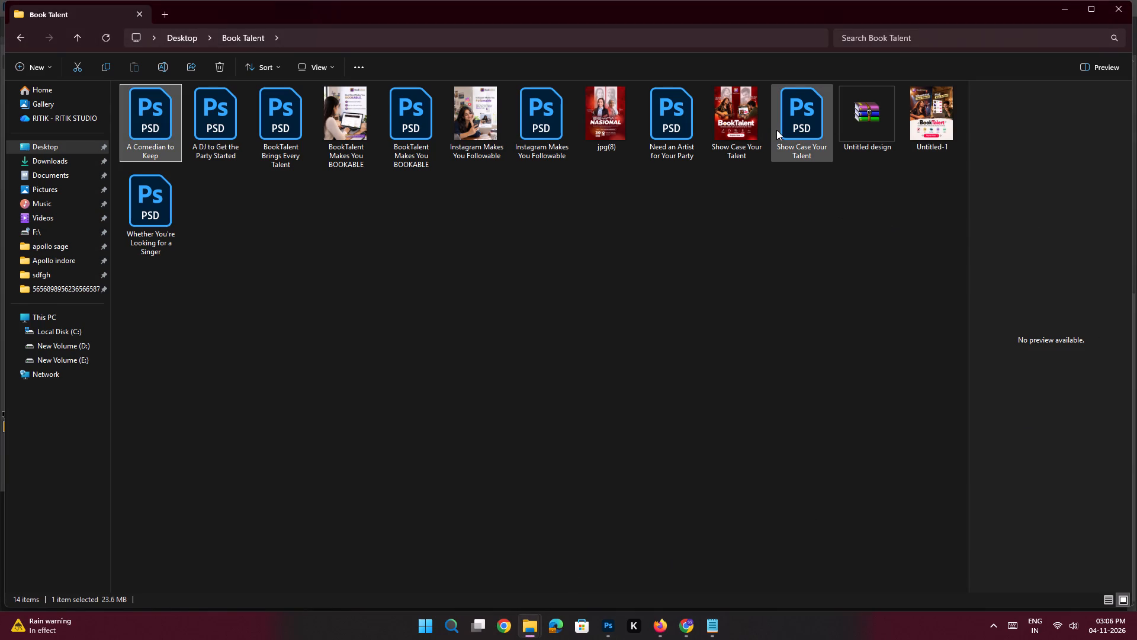
double_click(781, 140)
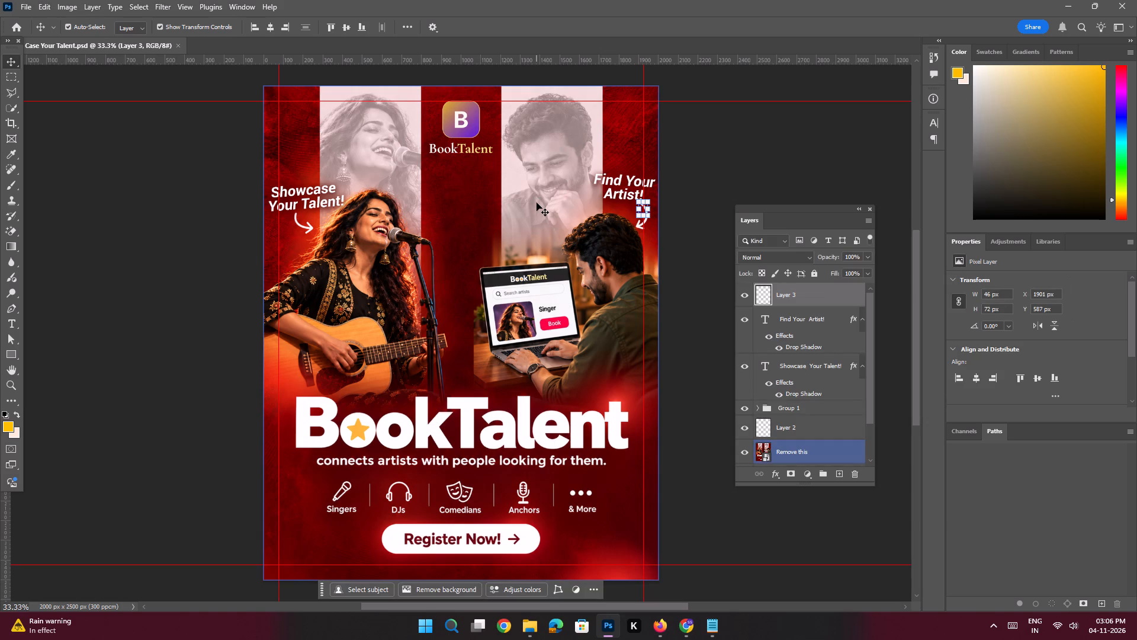
Open the Whether You're Looking for a Singer PSD from the Book Talent folder, review it and close it.
key(alt+Tab)
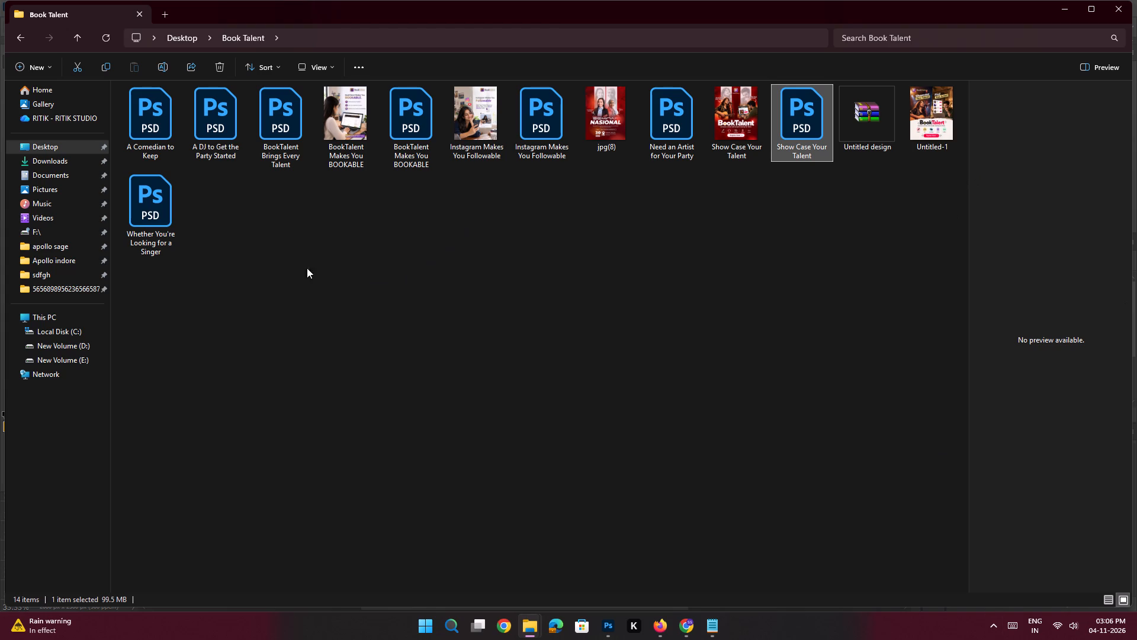
double_click(164, 222)
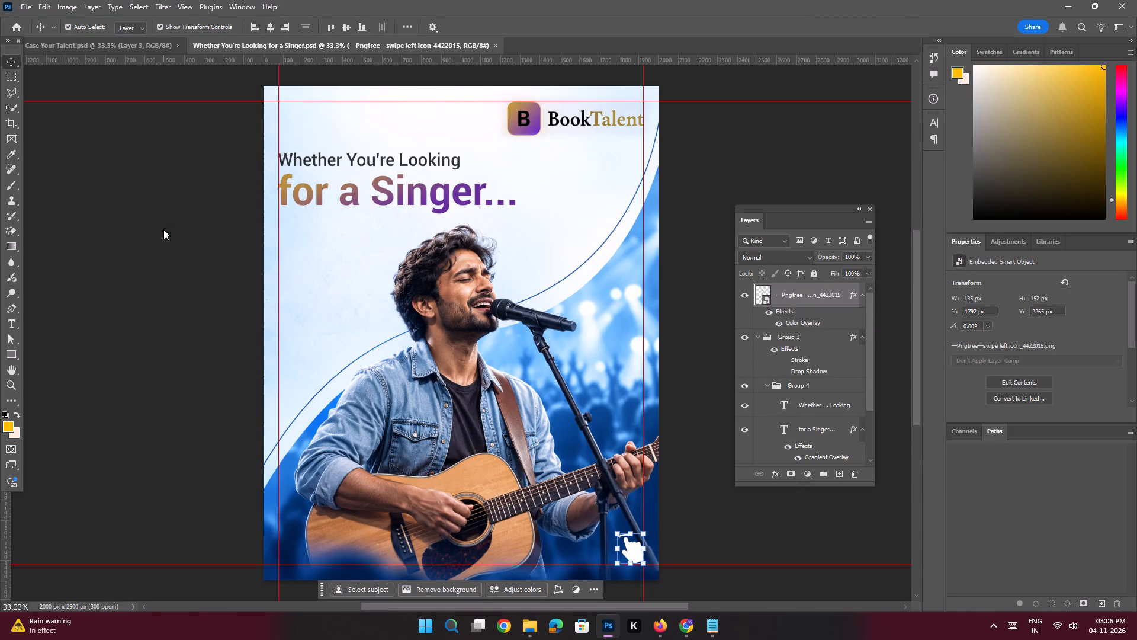
click(496, 45)
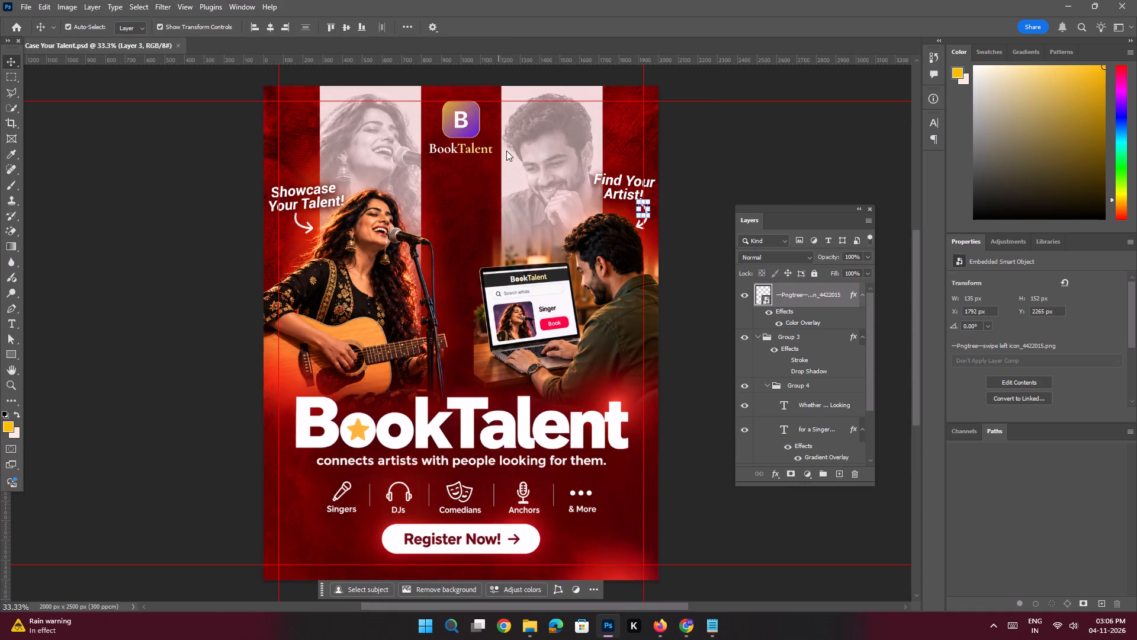
Open the BookTalent Brings Every Talent PSD from the Book Talent folder and deselect its active layer.
key(alt+Tab)
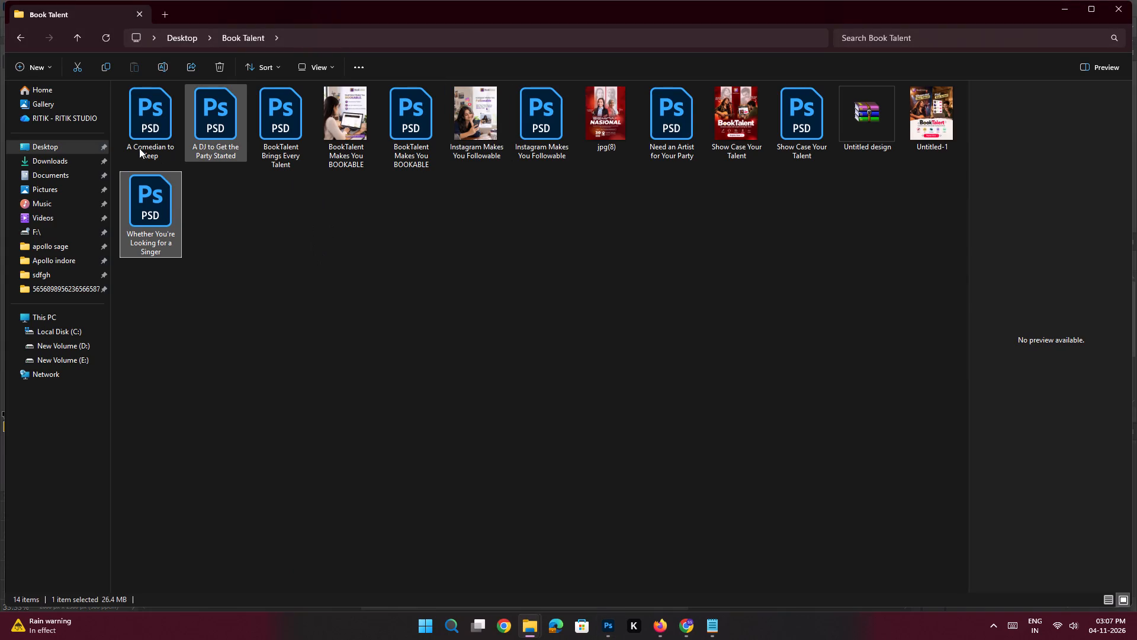
double_click(277, 133)
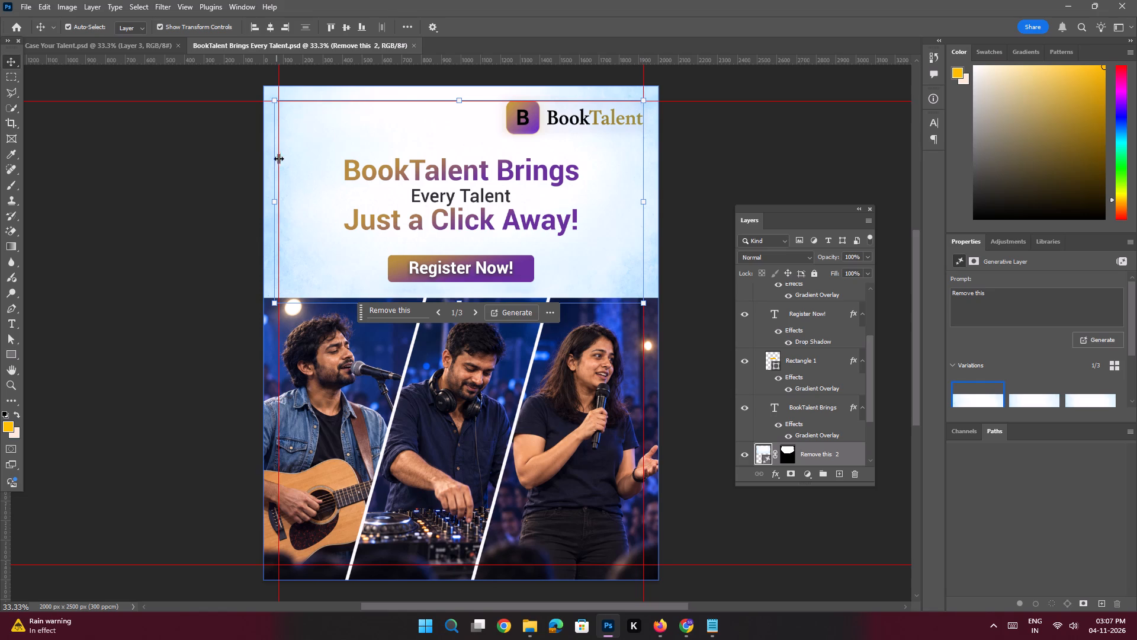
key(space)
ctrl+drag(428, 245, 405, 239)
ctrl+right_drag(420, 244, 405, 239)
drag(465, 240, 400, 236)
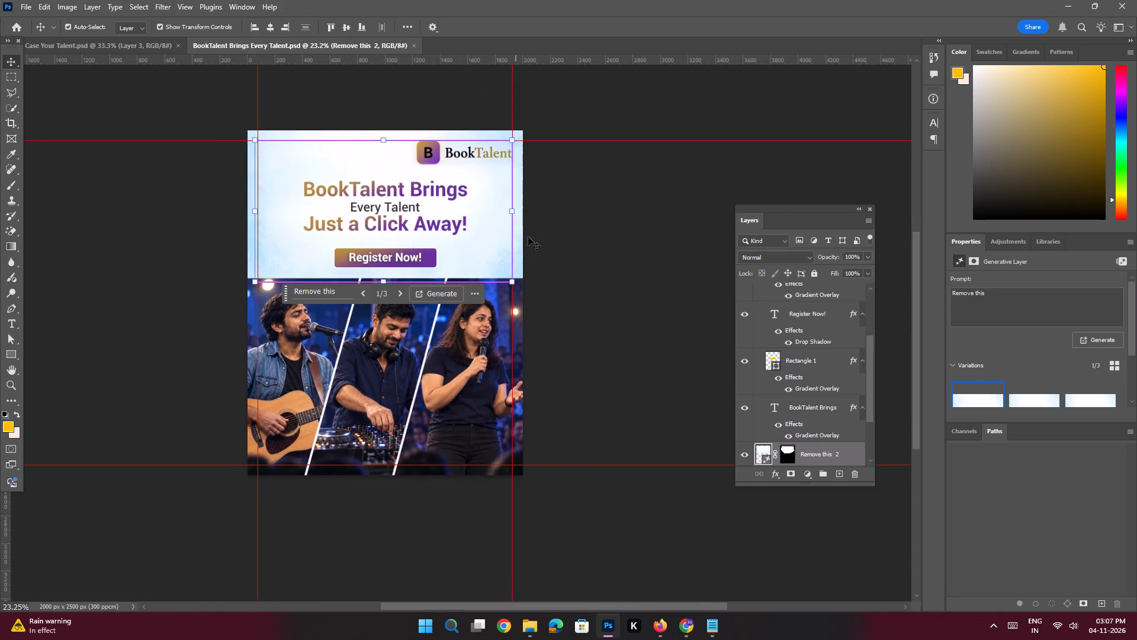
click(528, 235)
click(568, 224)
key(space)
key(space)
key(space)
key(space)
key(space)
key(space)
key(space)
key(space)
drag(580, 230, 550, 238)
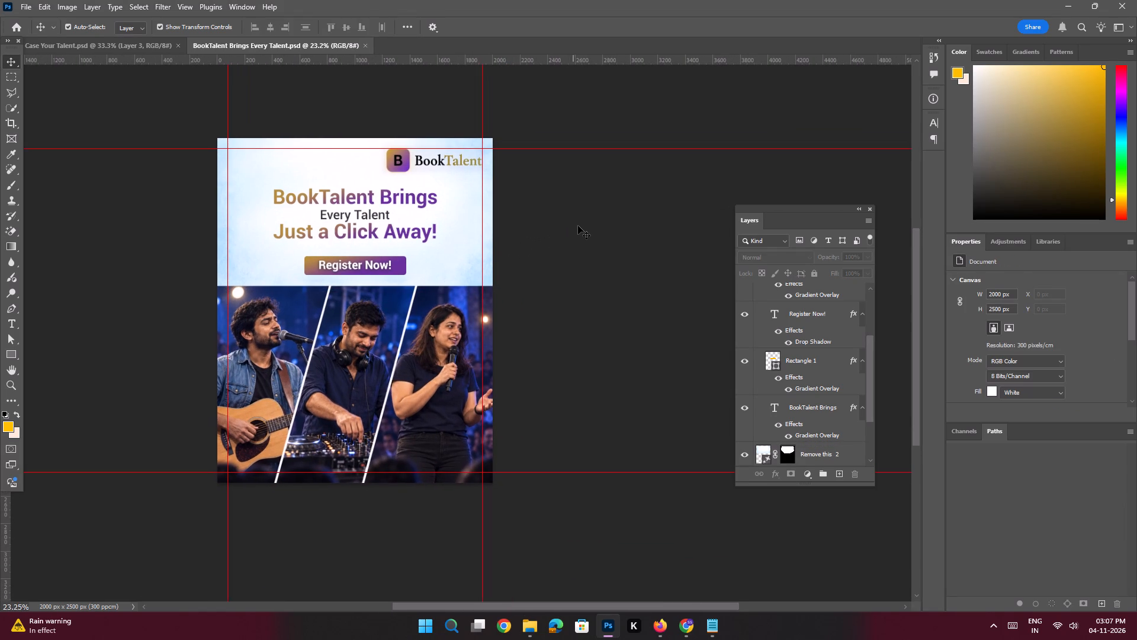
click(578, 226)
Create a new document from the recent 2000 x 2500 px, 300 ppcm preset.
key(ctrl+n)
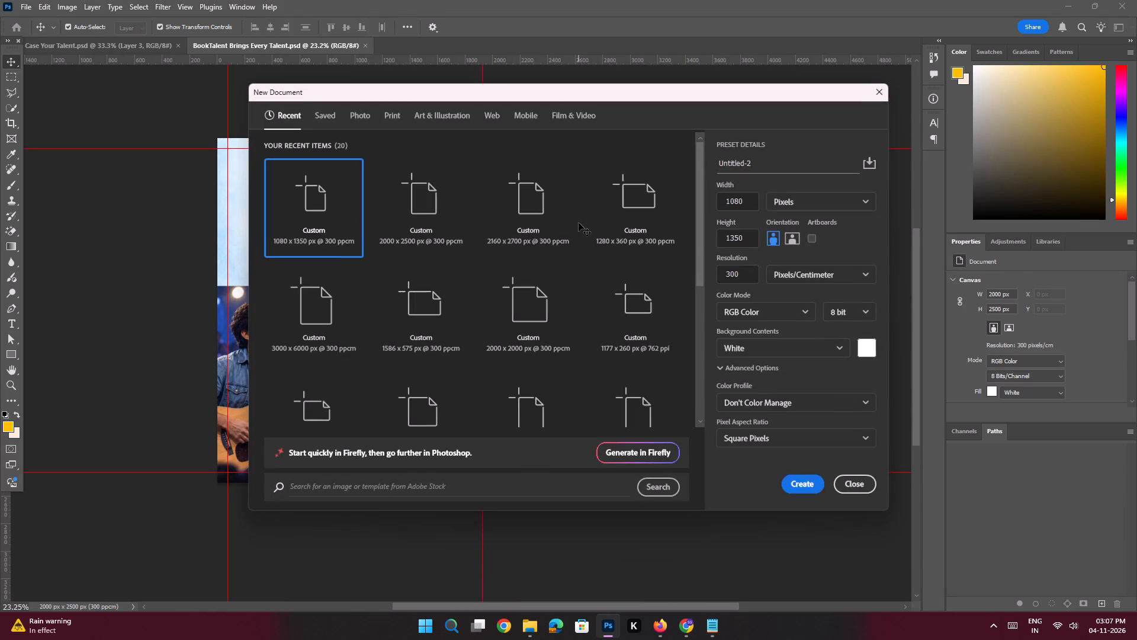
double_click(412, 231)
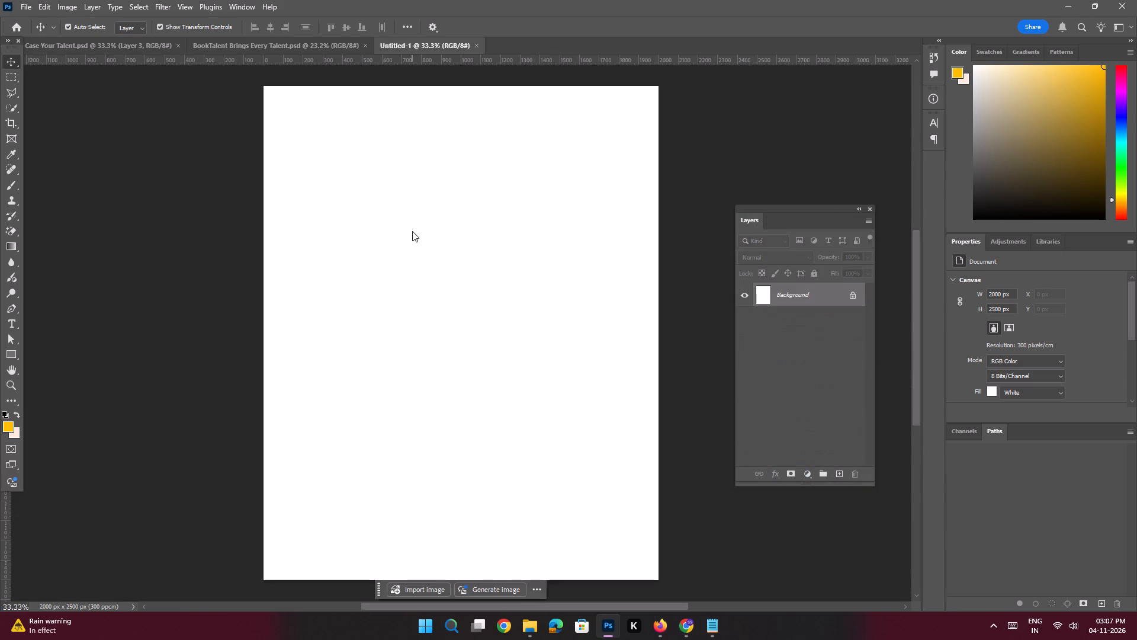
key(ctrl+space)
key(ctrl+space)
key(ctrl+space)
key(ctrl+space)
key(ctrl+space)
key(ctrl+space)
key(ctrl+space)
key(ctrl+space)
key(ctrl+space)
key(ctrl+space)
key(ctrl+space)
key(ctrl+space)
key(ctrl+space)
key(ctrl+space)
key(ctrl+space)
key(ctrl+space)
key(ctrl+space)
key(ctrl+space)
key(ctrl+space)
key(ctrl+space)
ctrl+drag(452, 287, 440, 286)
drag(472, 249, 473, 255)
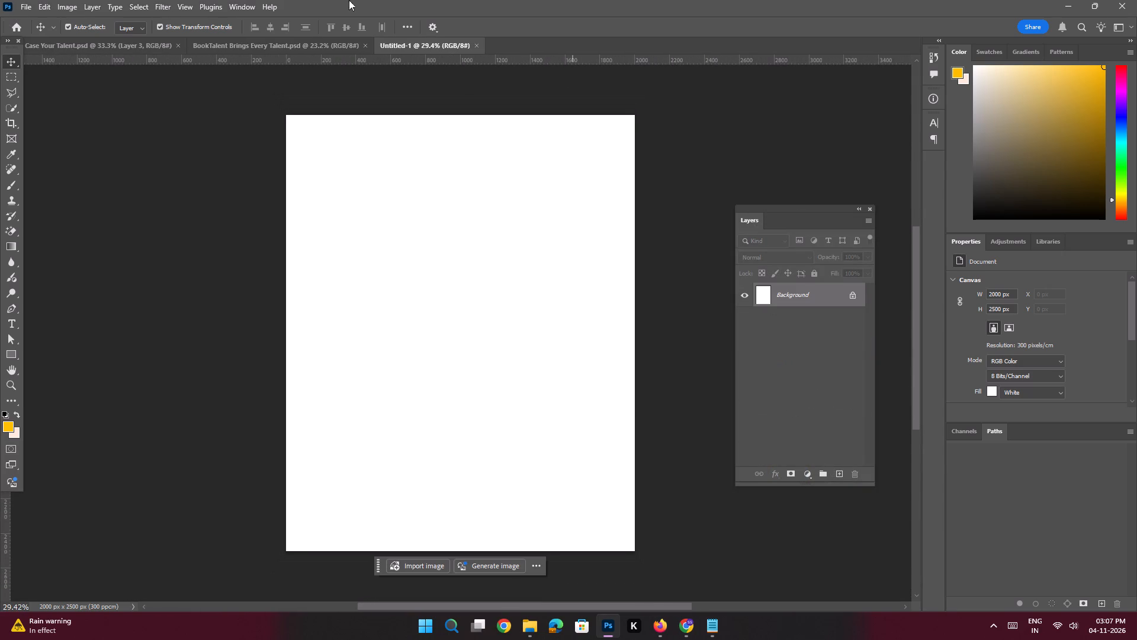
Add a guide layout to the new document with 75 px top, left, bottom and right margins.
click(185, 7)
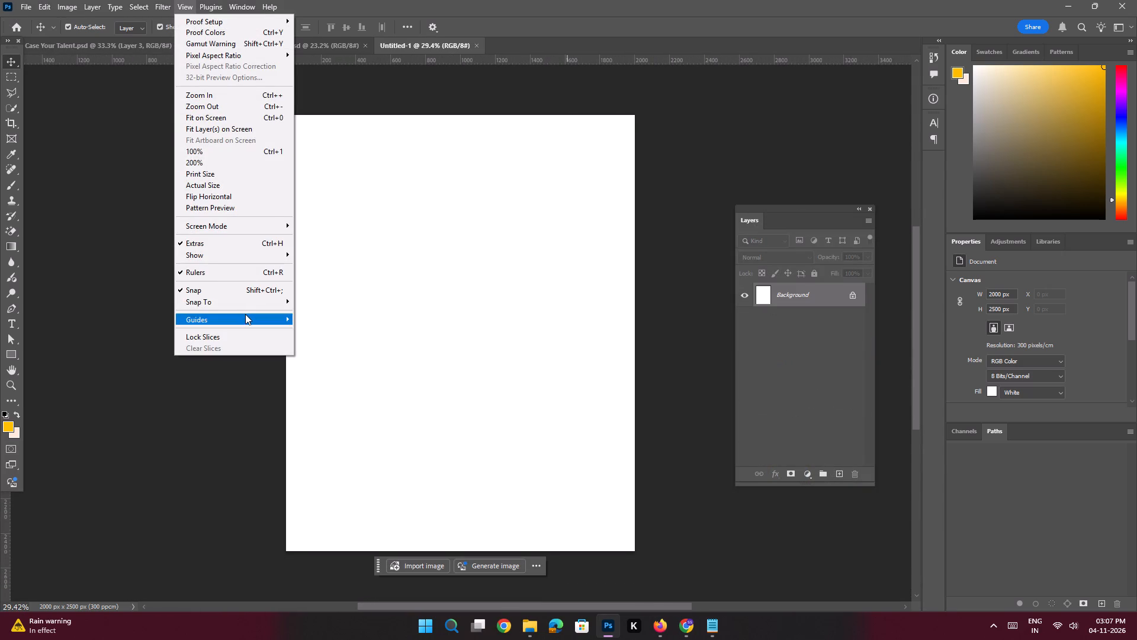
click(341, 396)
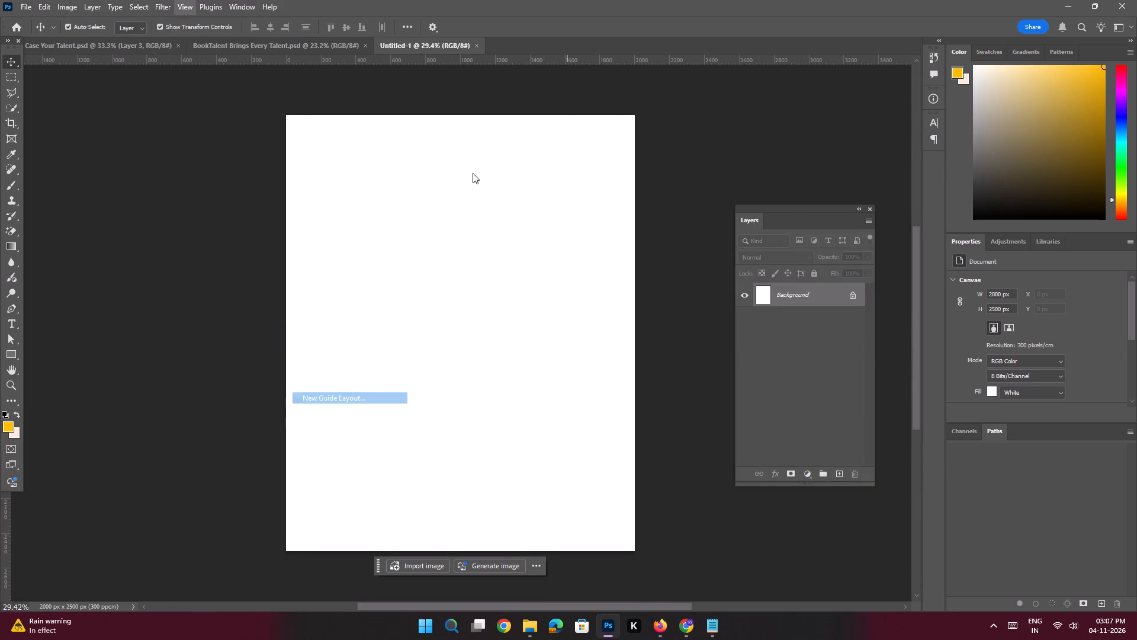
drag(476, 317, 444, 306)
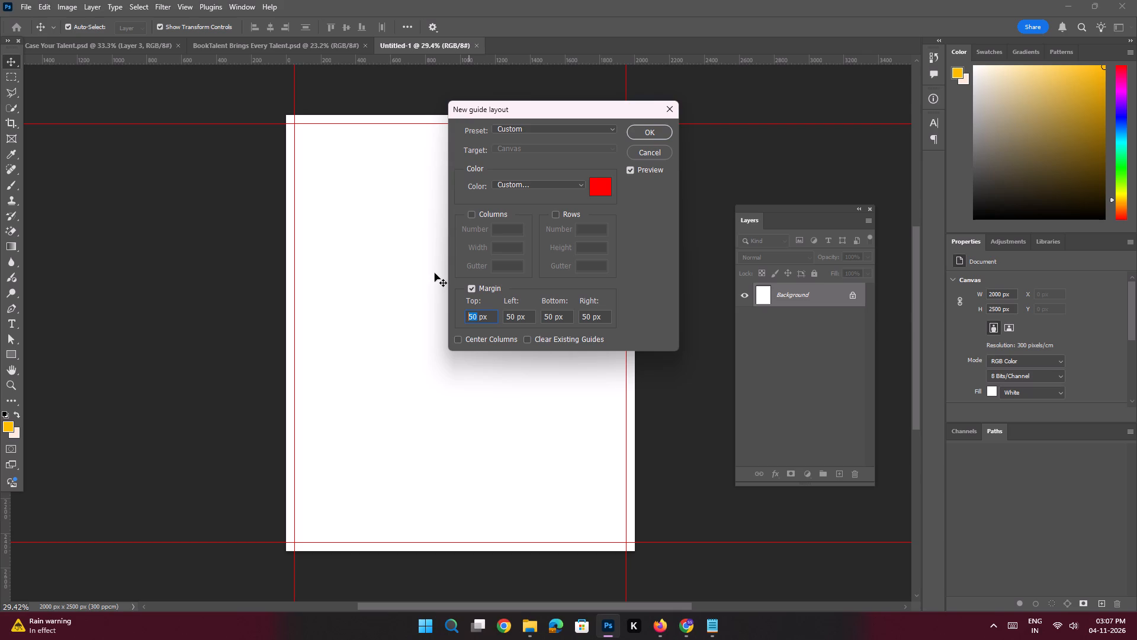
text(75)
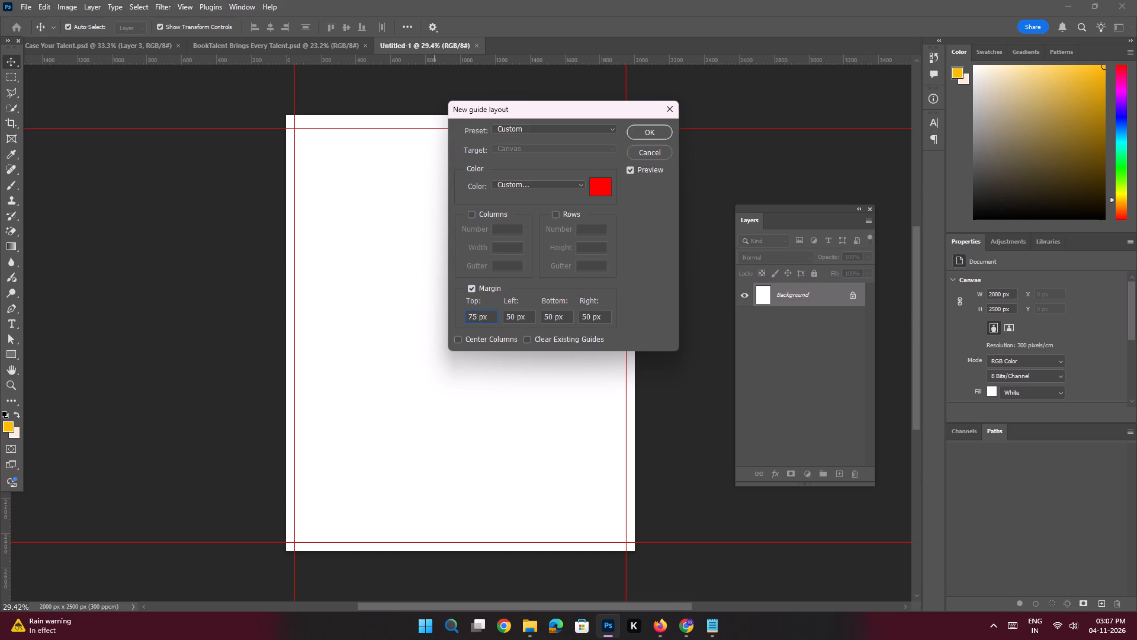
drag(516, 316, 474, 307)
text(75)
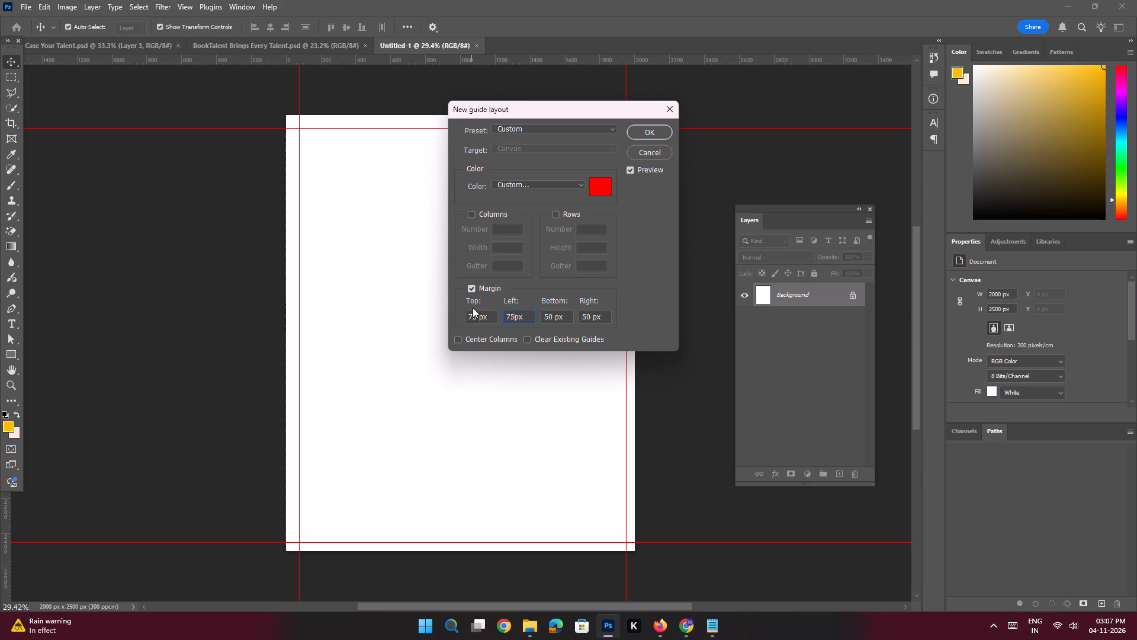
key(space)
drag(553, 316, 510, 305)
text(75)
key(space)
drag(592, 315, 560, 309)
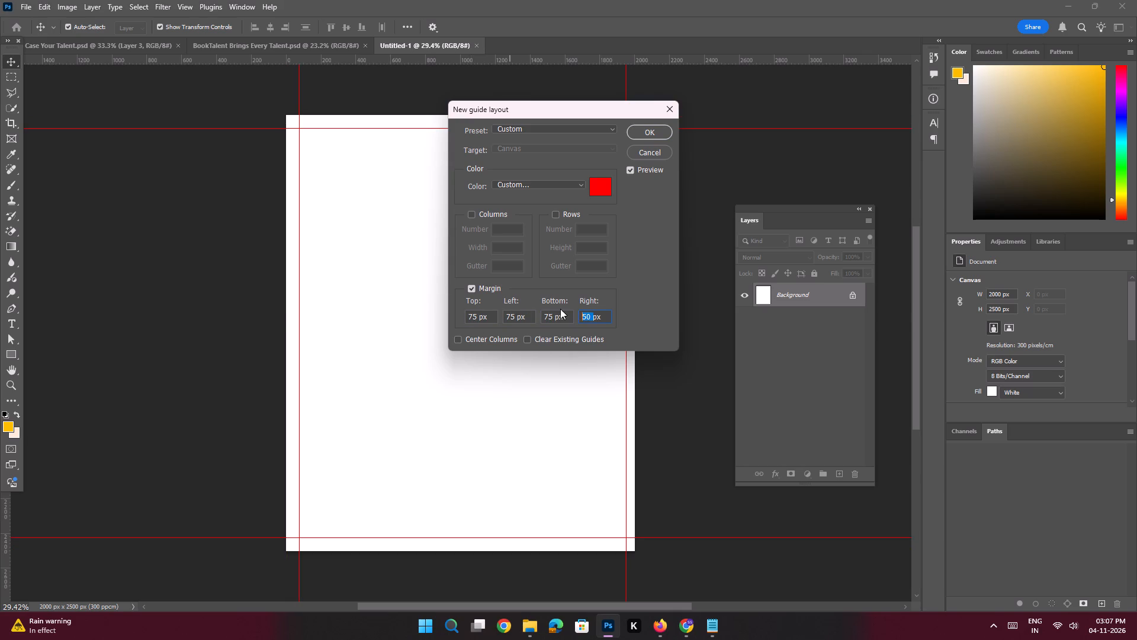
text(75)
key(space)
key(Return)
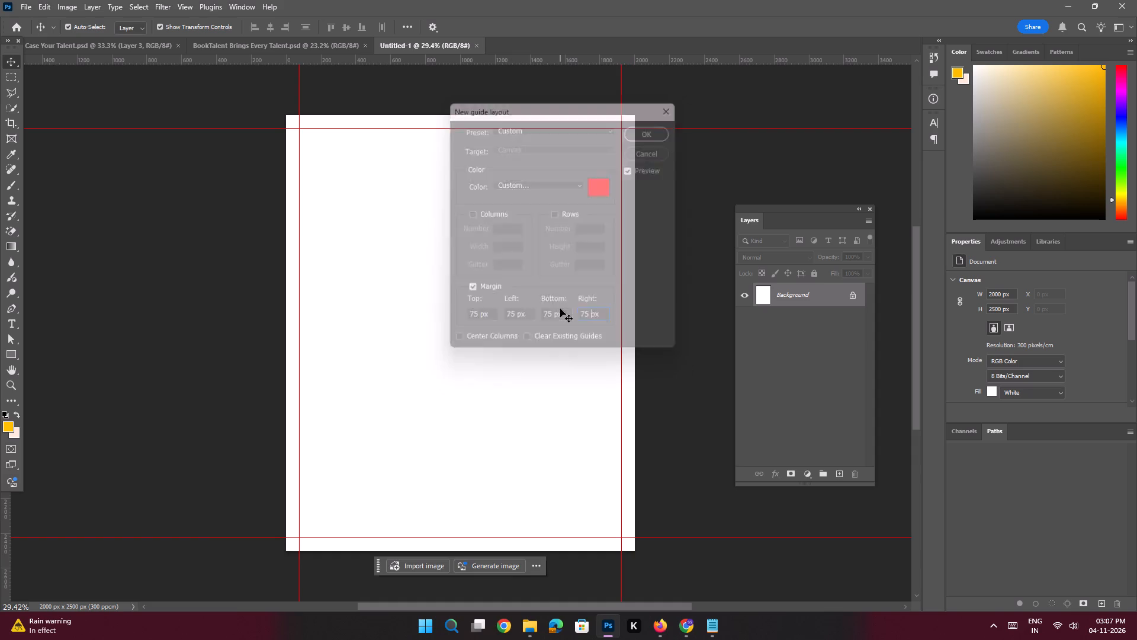
Switch to File Explorer and delete the jpg(8) image from the Book Talent folder.
key(alt+Tab)
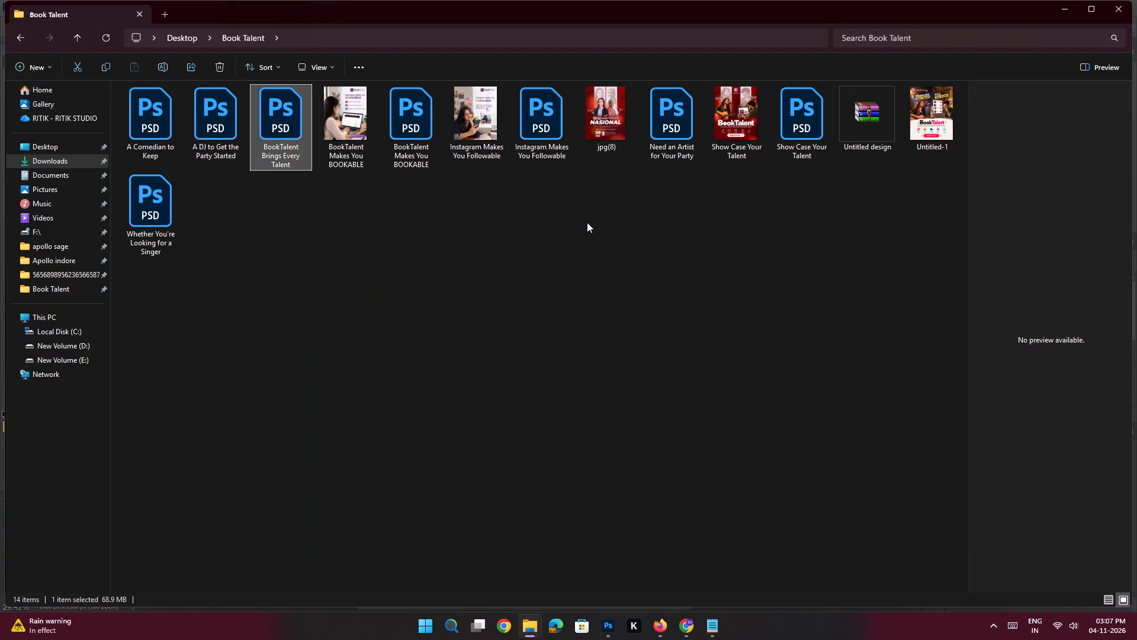
click(596, 141)
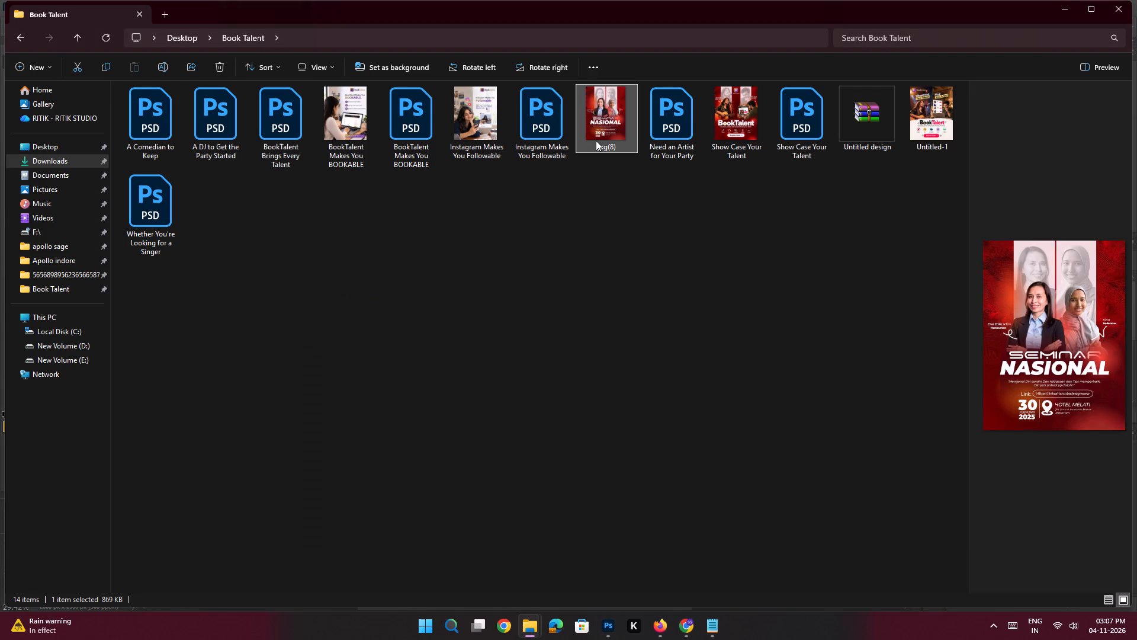
key(Delete)
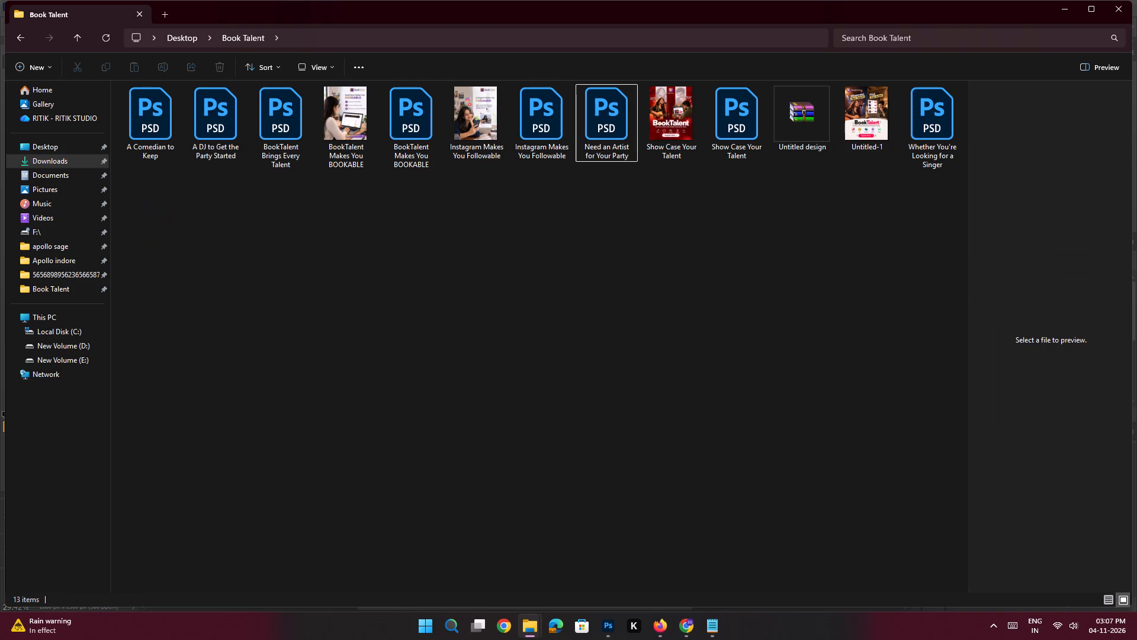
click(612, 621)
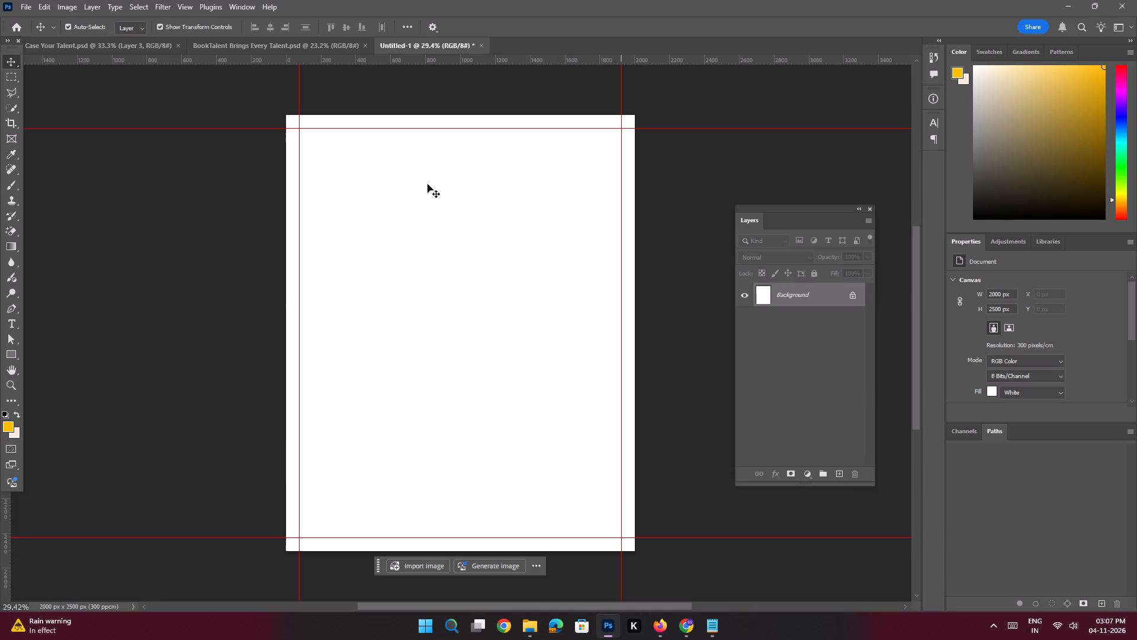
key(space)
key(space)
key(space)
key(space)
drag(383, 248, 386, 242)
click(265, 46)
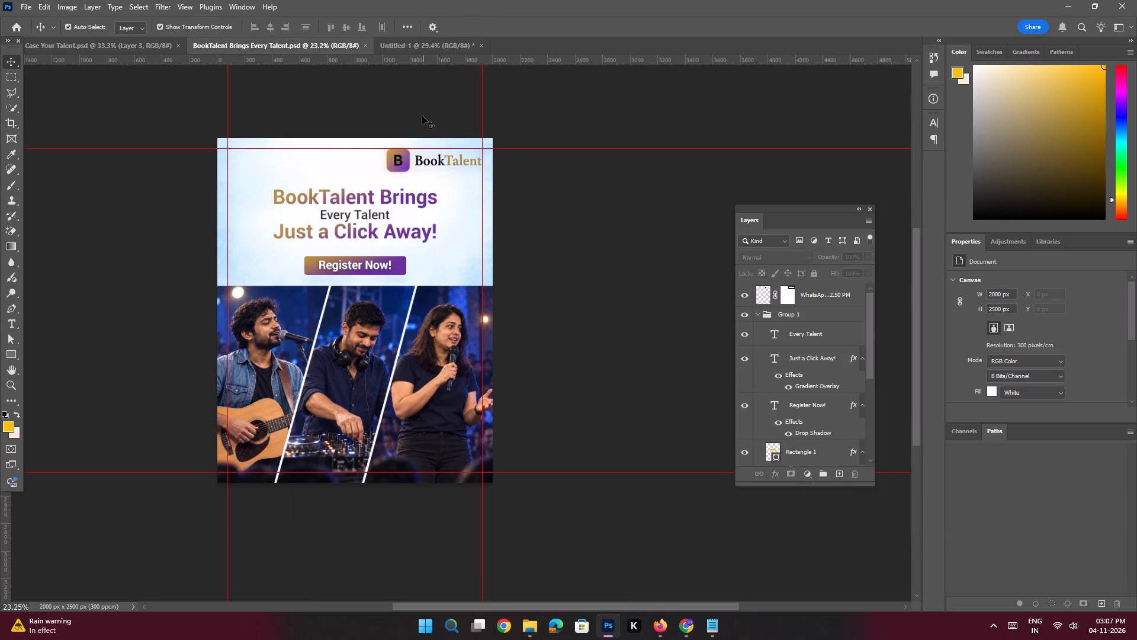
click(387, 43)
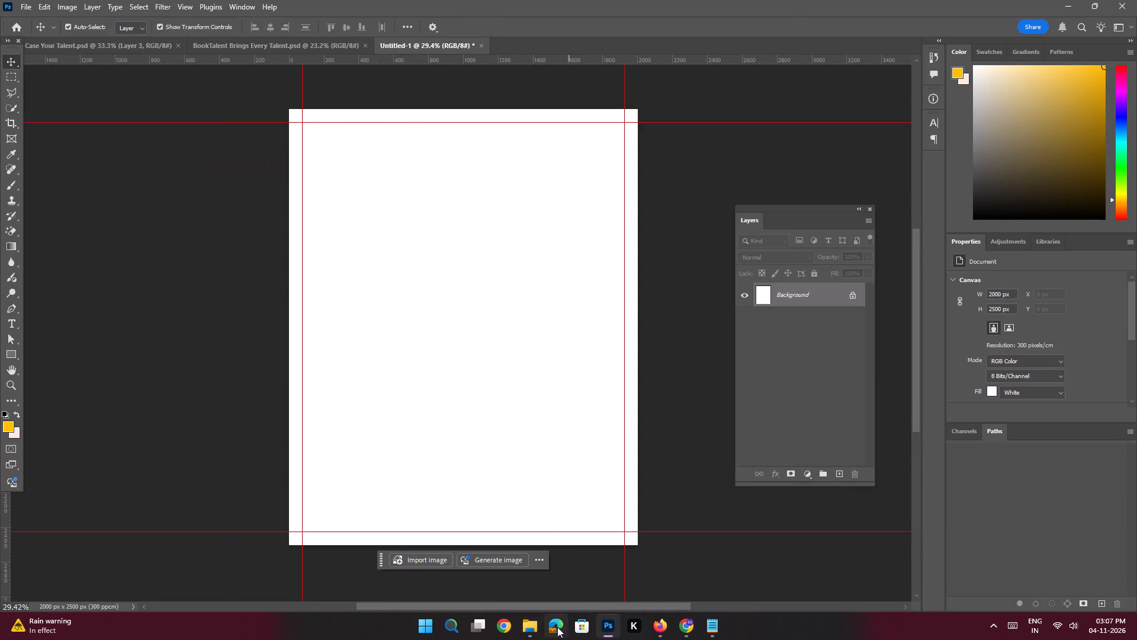
Place the Happy Dhanteras WhatsApp image (2026-11-04 at 1.57.29 PM) from the Downloads folder onto the blank Untitled-1 canvas in Photoshop.
click(500, 592)
click(39, 164)
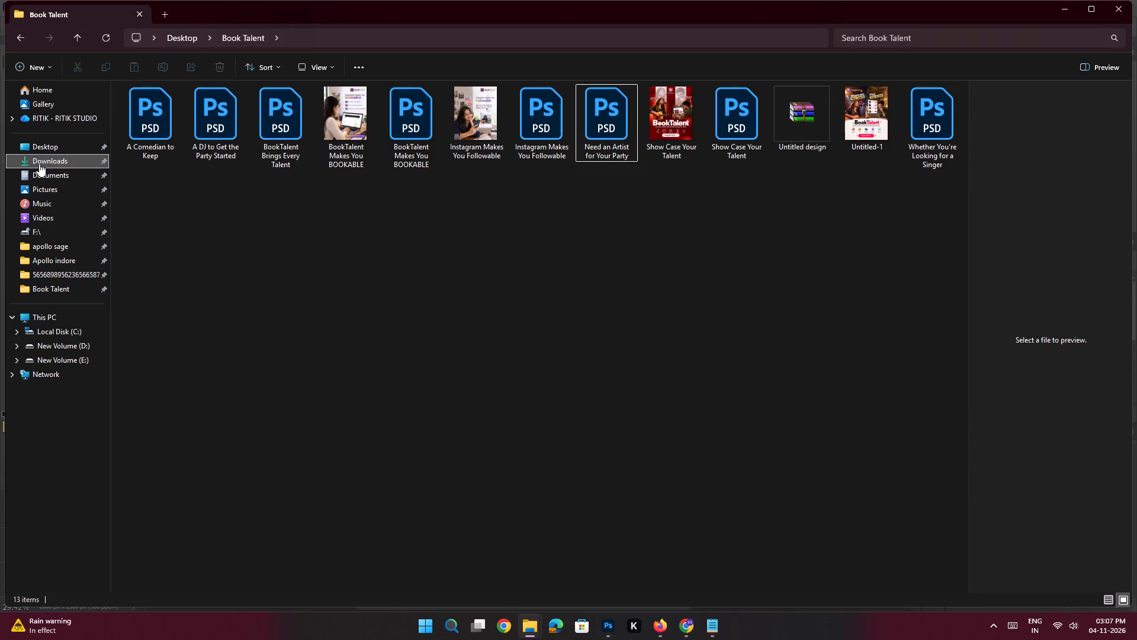
click(184, 170)
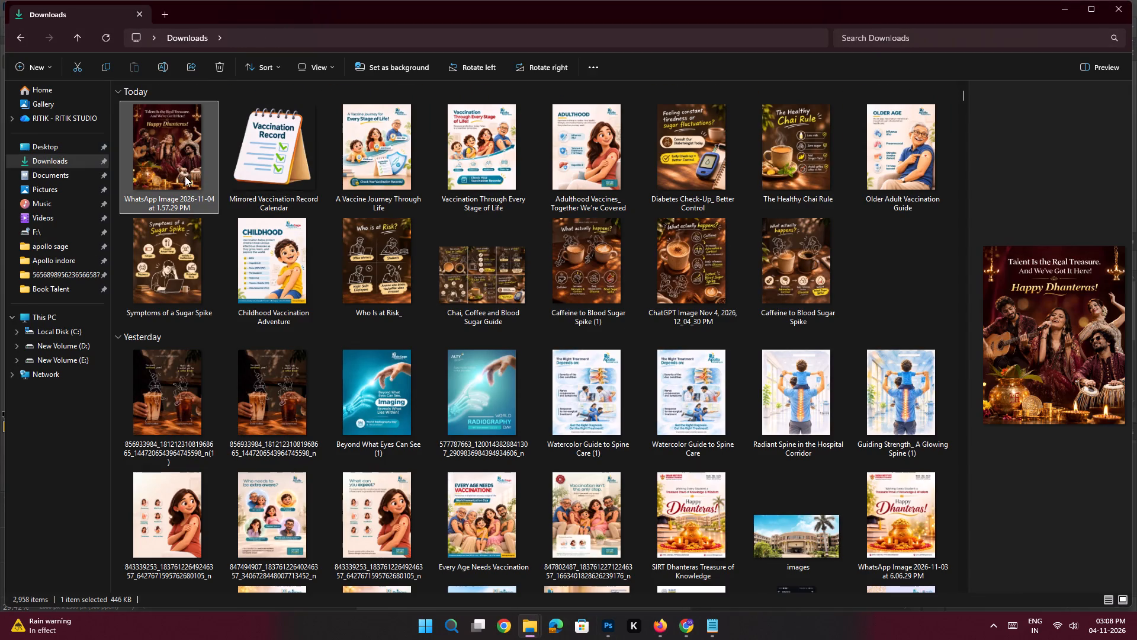
drag(185, 176, 603, 615)
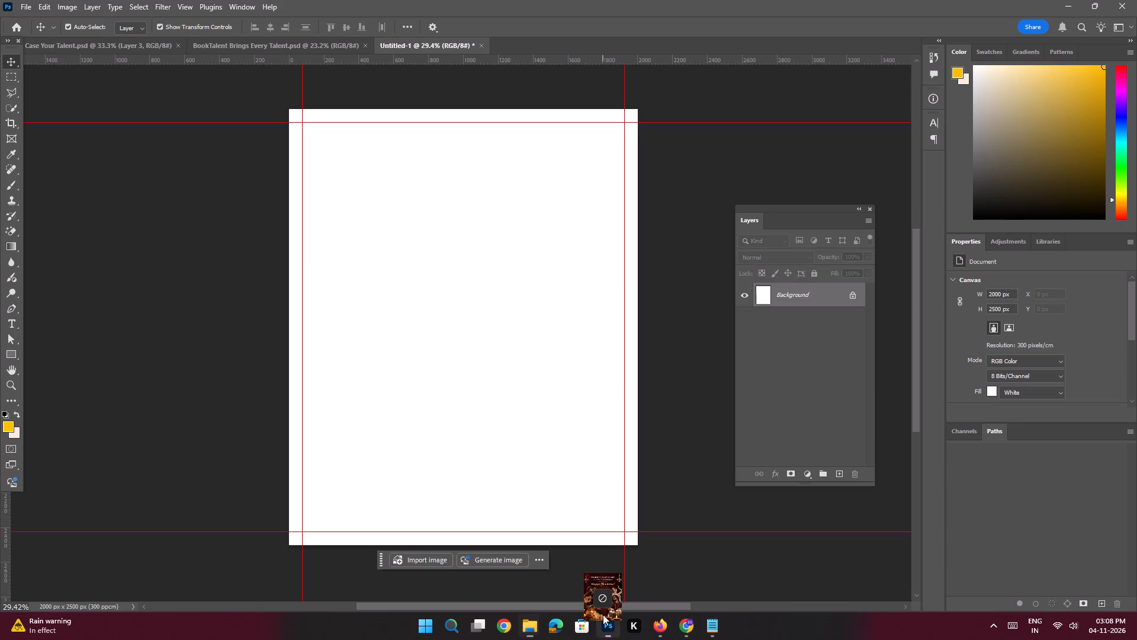
drag(603, 615, 471, 385)
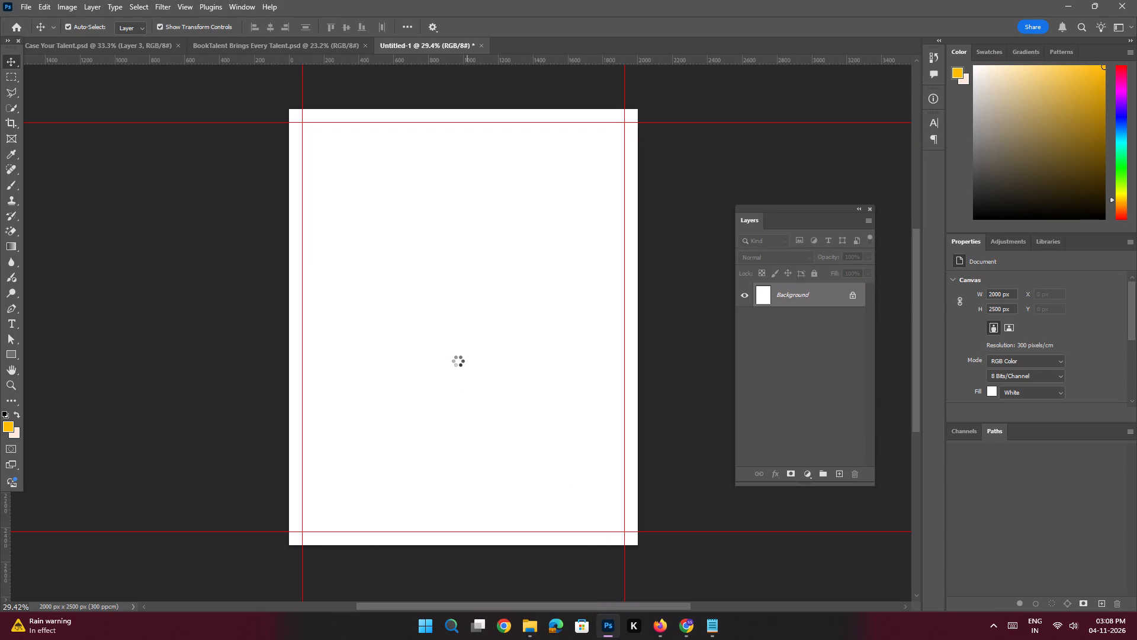
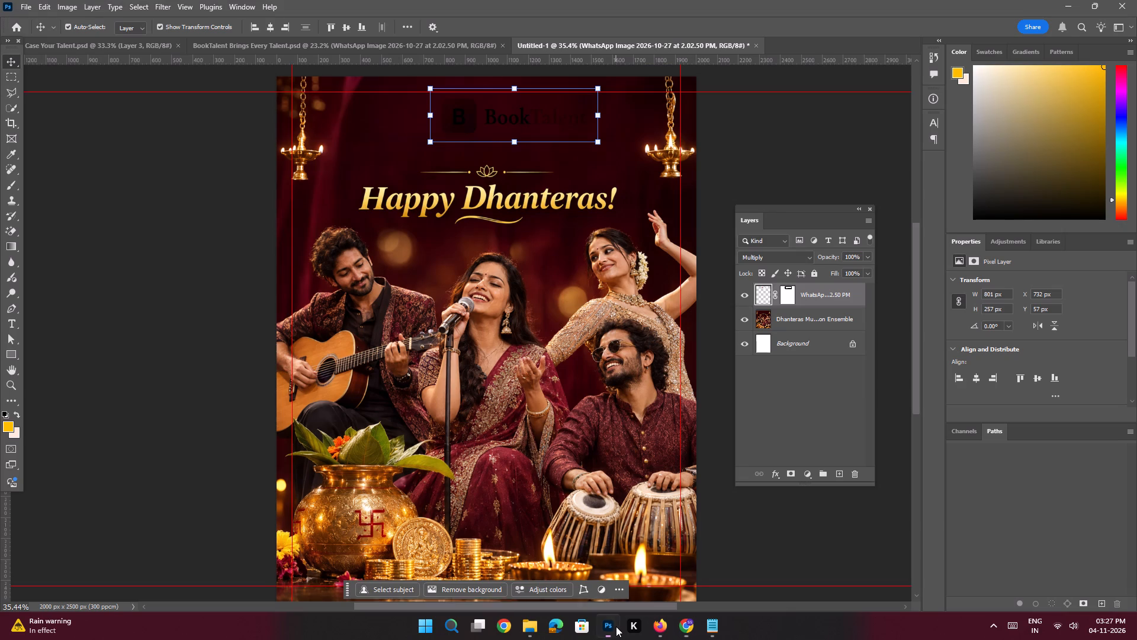
key(space)
ctrl+drag(528, 315, 505, 309)
ctrl+drag(534, 308, 518, 306)
click(280, 281)
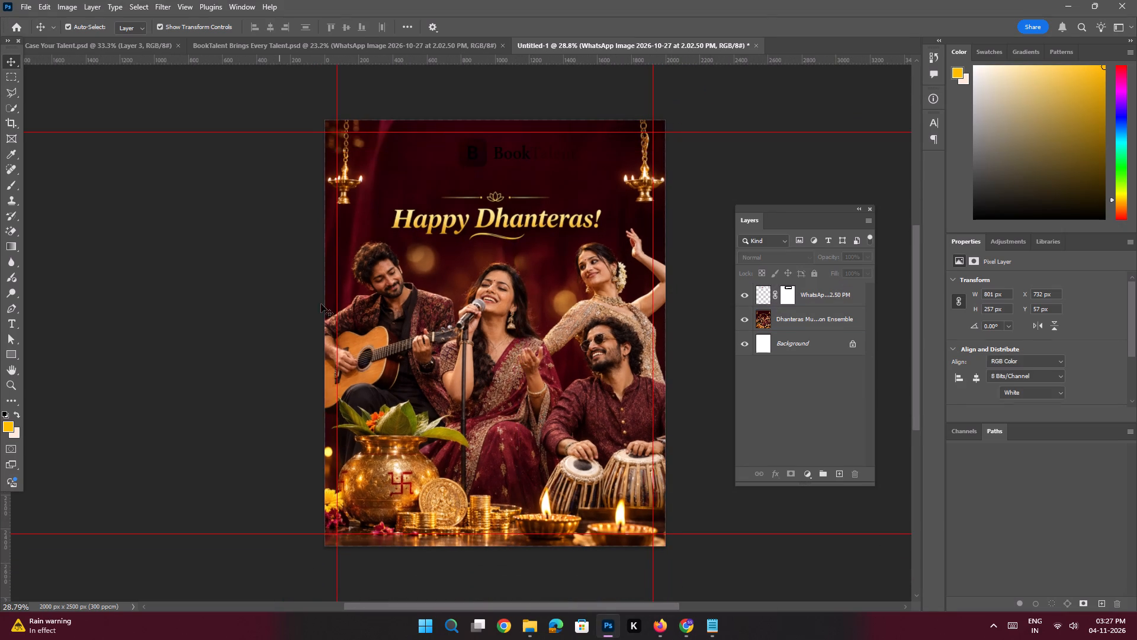
key(space)
ctrl+drag(516, 129, 566, 232)
drag(577, 187, 579, 202)
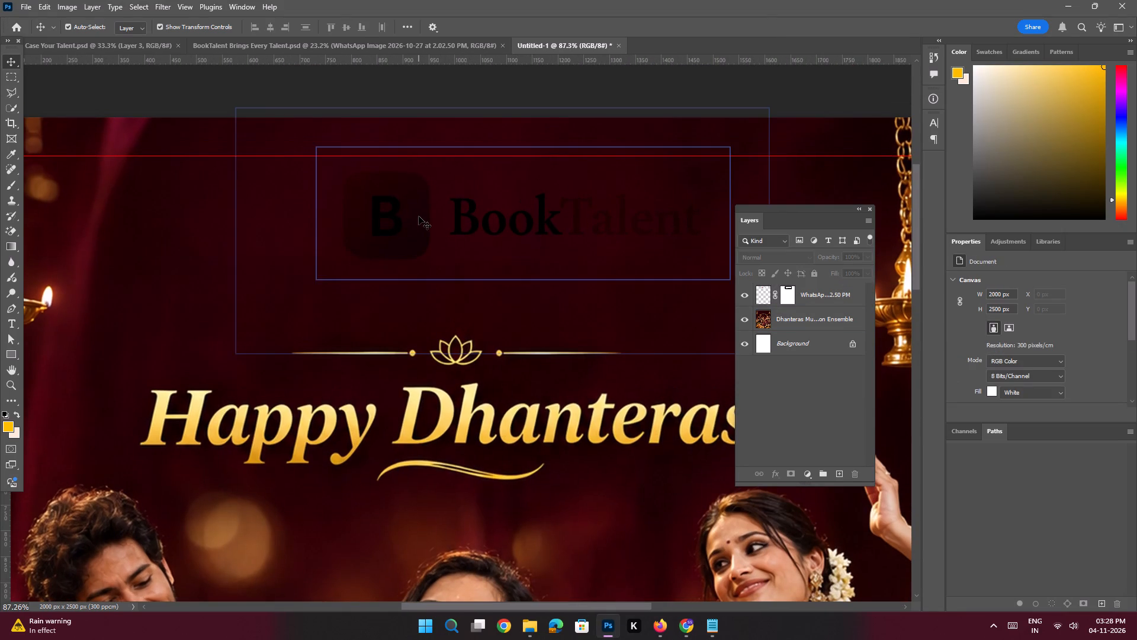
click(419, 216)
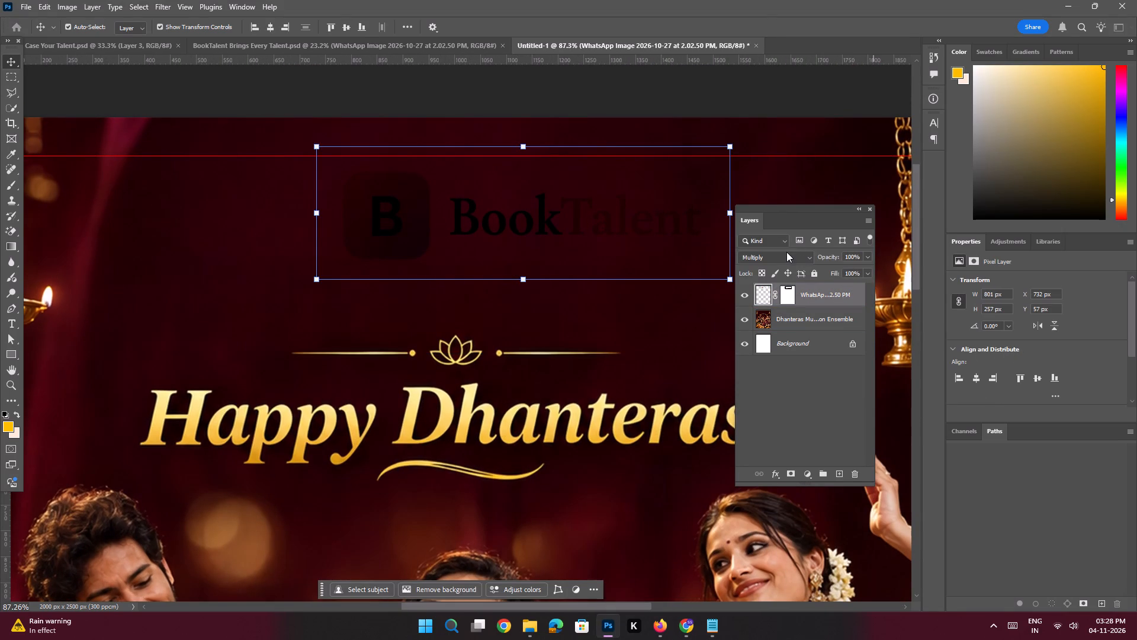
click(786, 252)
click(781, 270)
drag(423, 220, 382, 222)
double_click(268, 25)
Hide the white-backed BookTalent logo layer on the poster.
key(space)
key(space)
key(space)
key(space)
key(space)
key(space)
key(space)
key(space)
key(space)
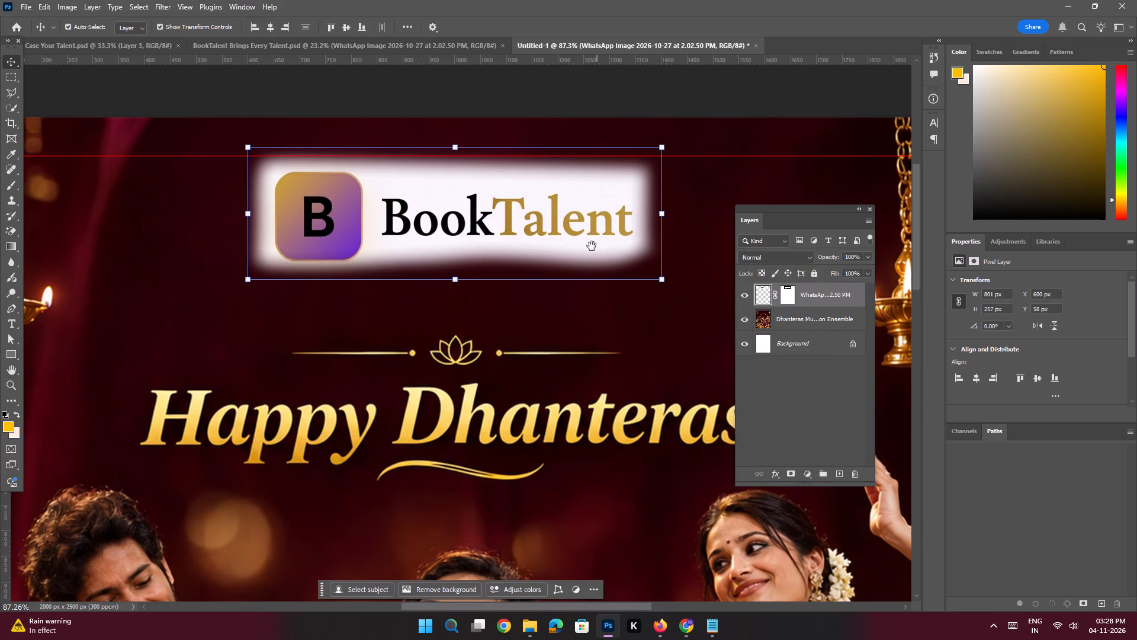
drag(592, 246, 600, 260)
click(743, 293)
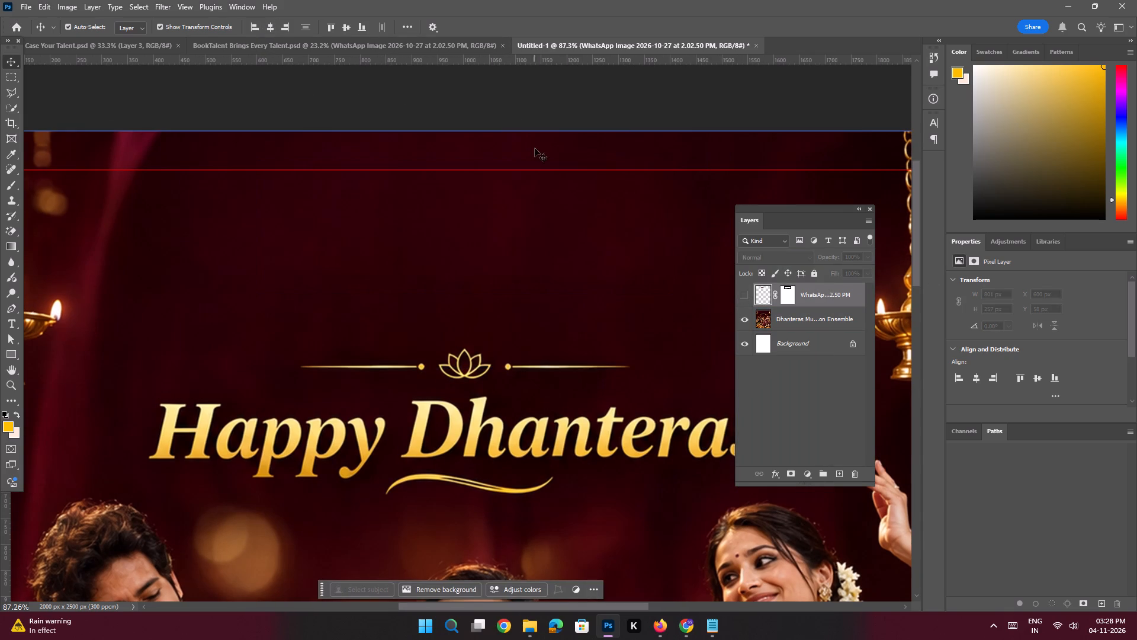
Copy the white-lettered B icon and BookTalent wordmark layers together from Case Your Talent.psd into the Untitled-1 poster.
click(451, 47)
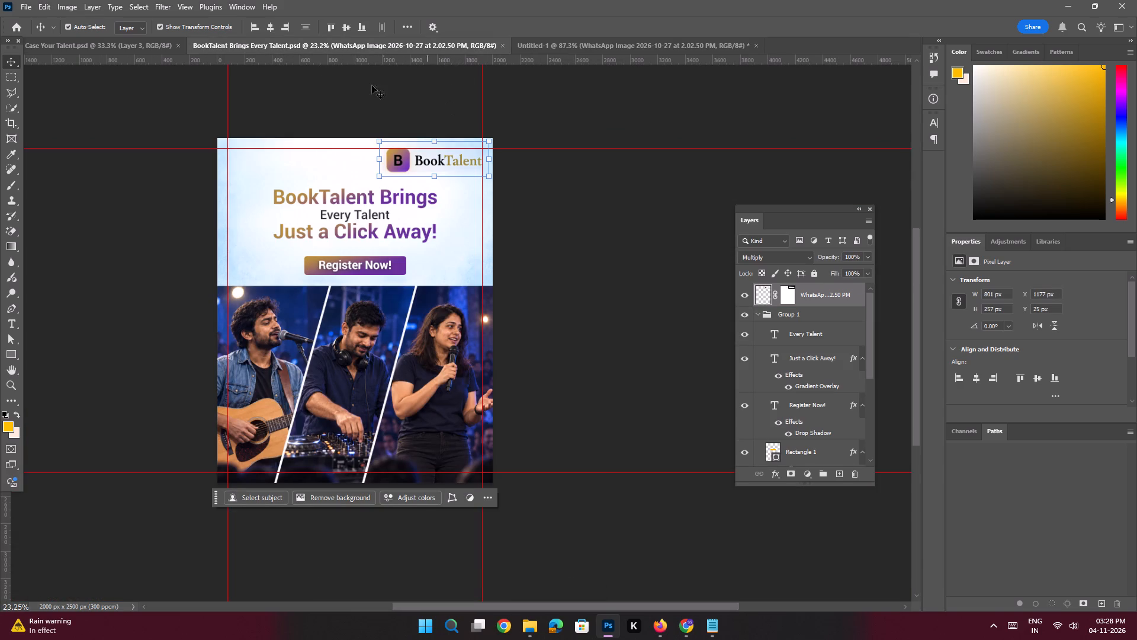
click(160, 49)
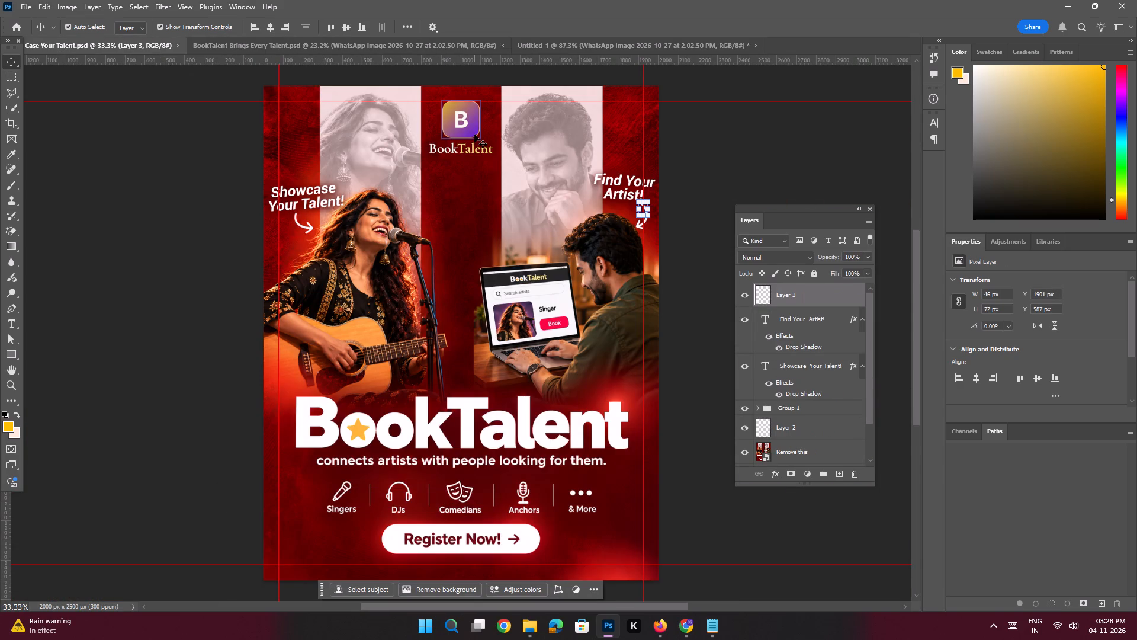
click(471, 132)
key(space)
ctrl+drag(473, 135, 518, 206)
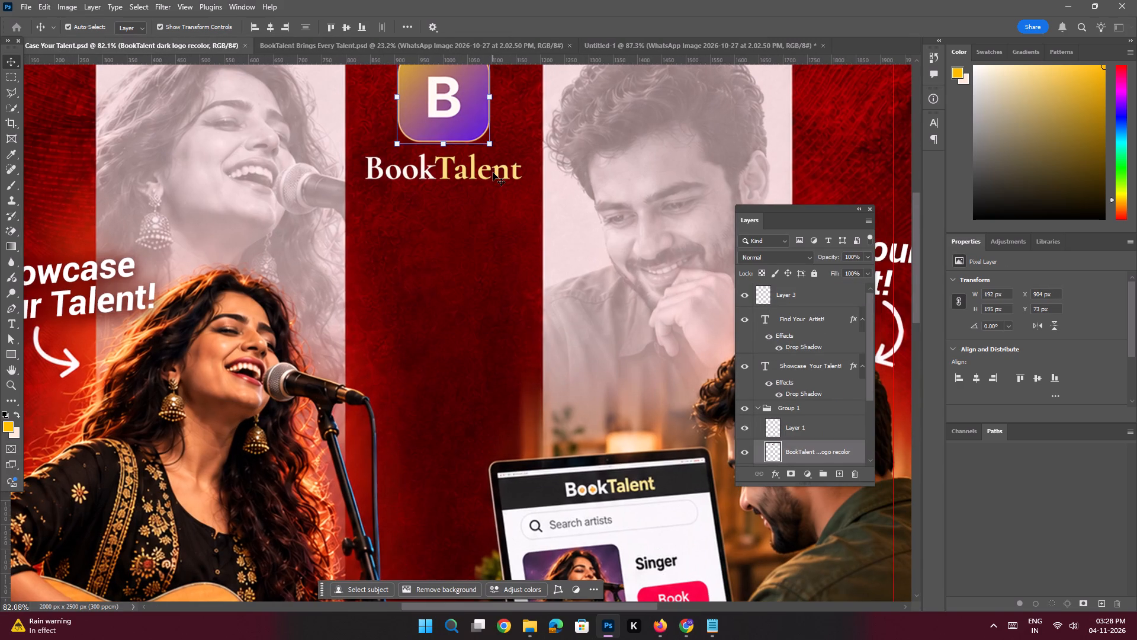
click(471, 169)
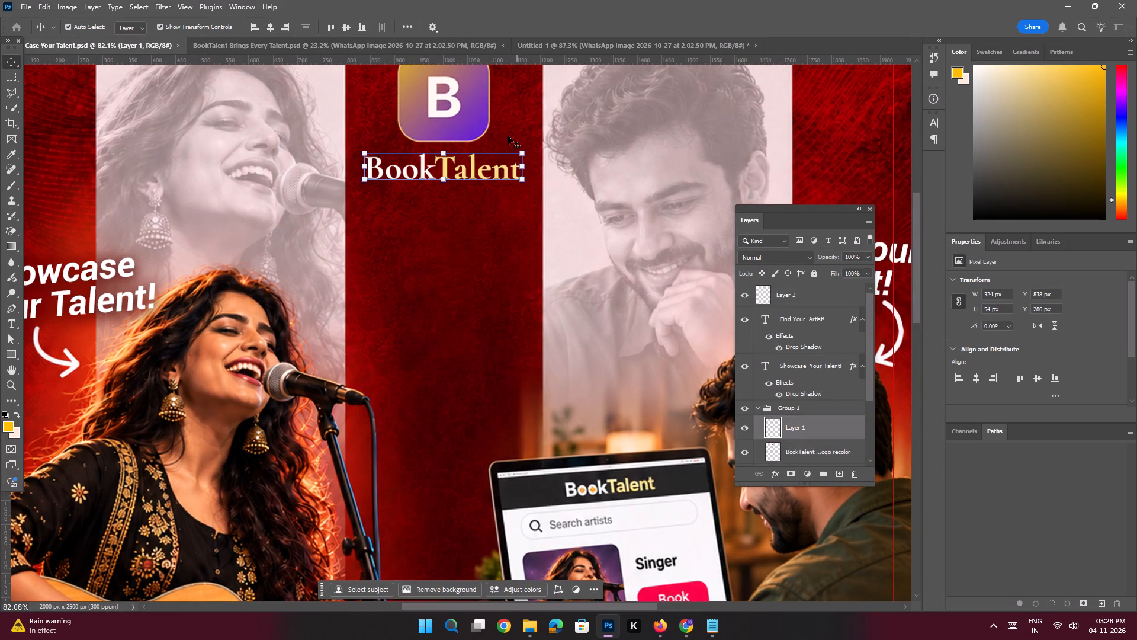
shift+click(480, 121)
drag(789, 427, 771, 306)
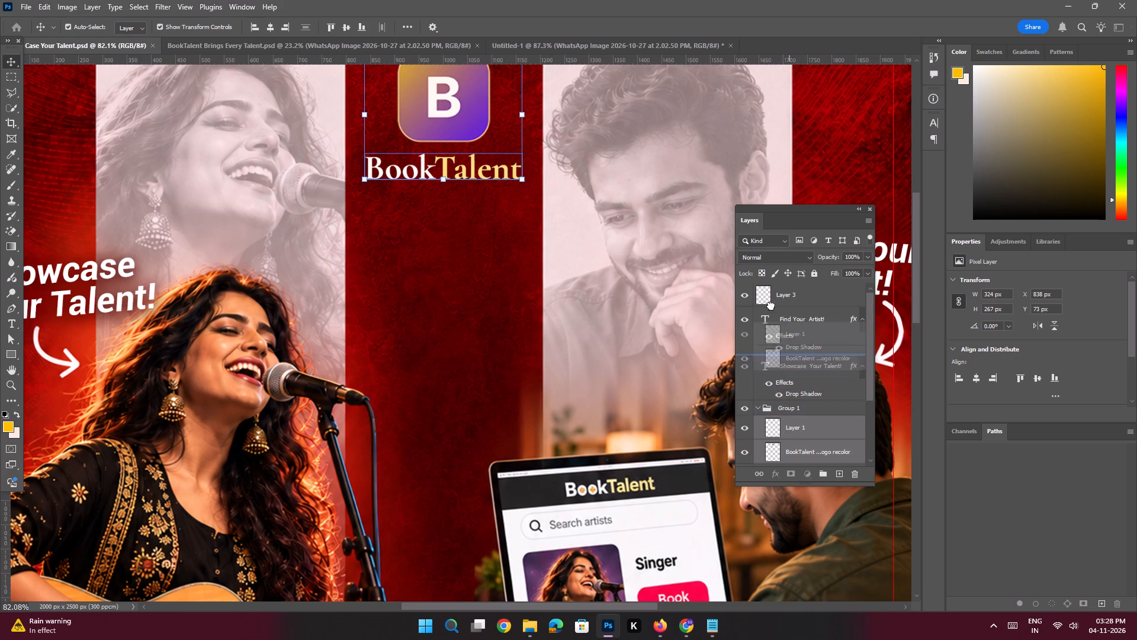
drag(771, 306, 506, 168)
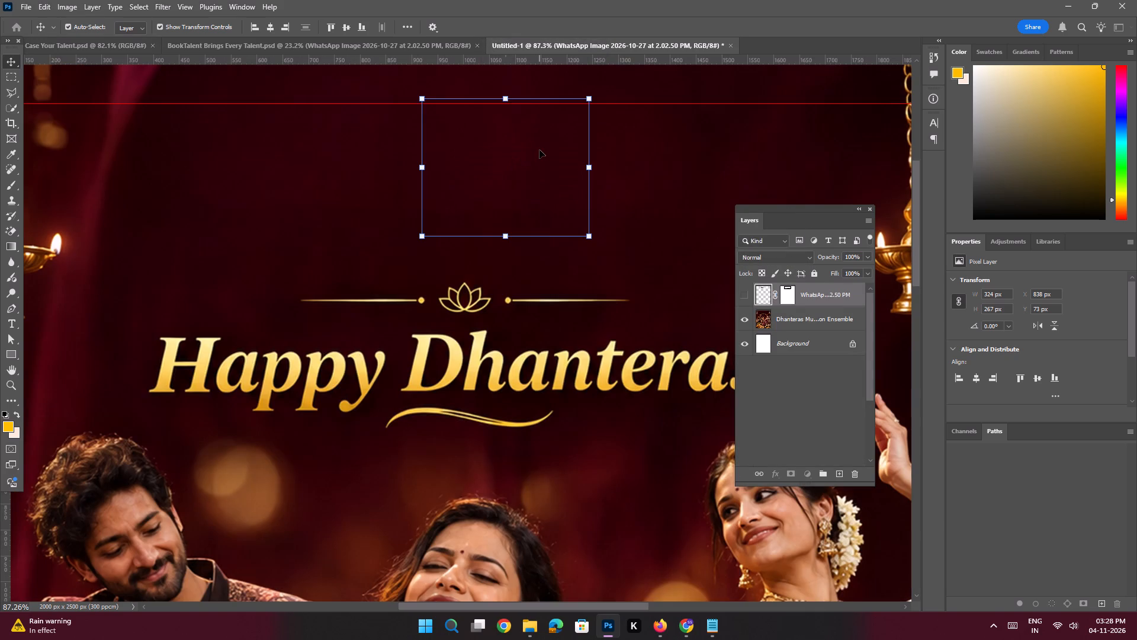
Move the B icon to the left of the wordmark, its top at the upper guide, about X 727 px, Y 75 px.
key(space)
key(space)
key(space)
key(space)
key(space)
drag(492, 177, 507, 273)
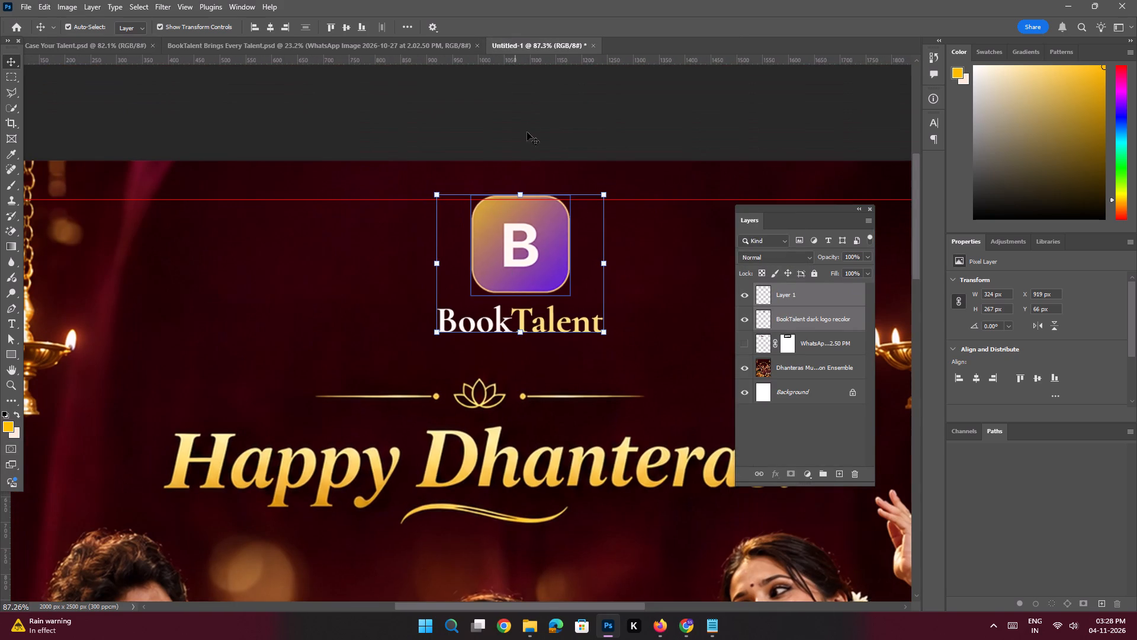
click(522, 115)
click(531, 252)
shift+drag(528, 248, 426, 245)
drag(497, 245, 368, 248)
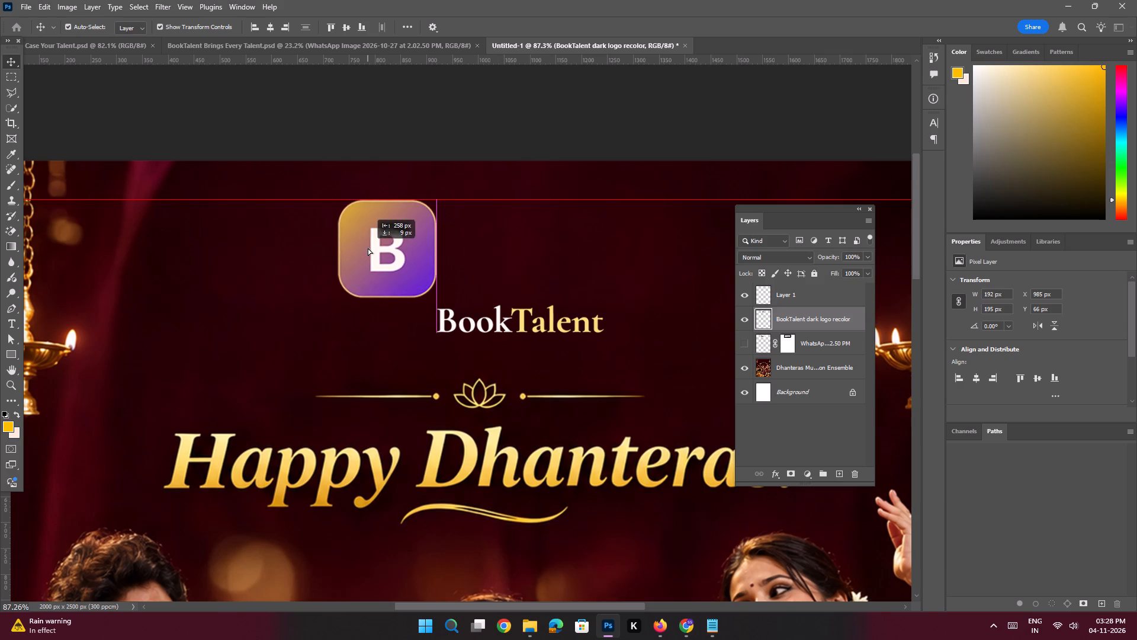
drag(368, 248, 365, 248)
Move the BookTalent wordmark up beside the B icon, to about X 967 px, Y 119 px.
click(495, 323)
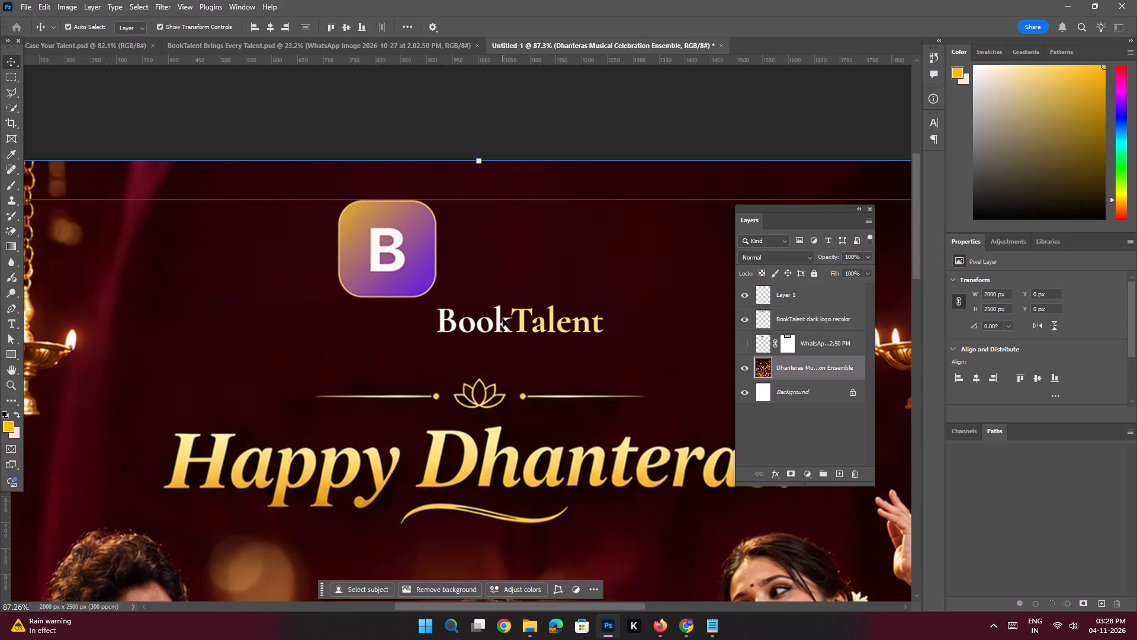
click(503, 319)
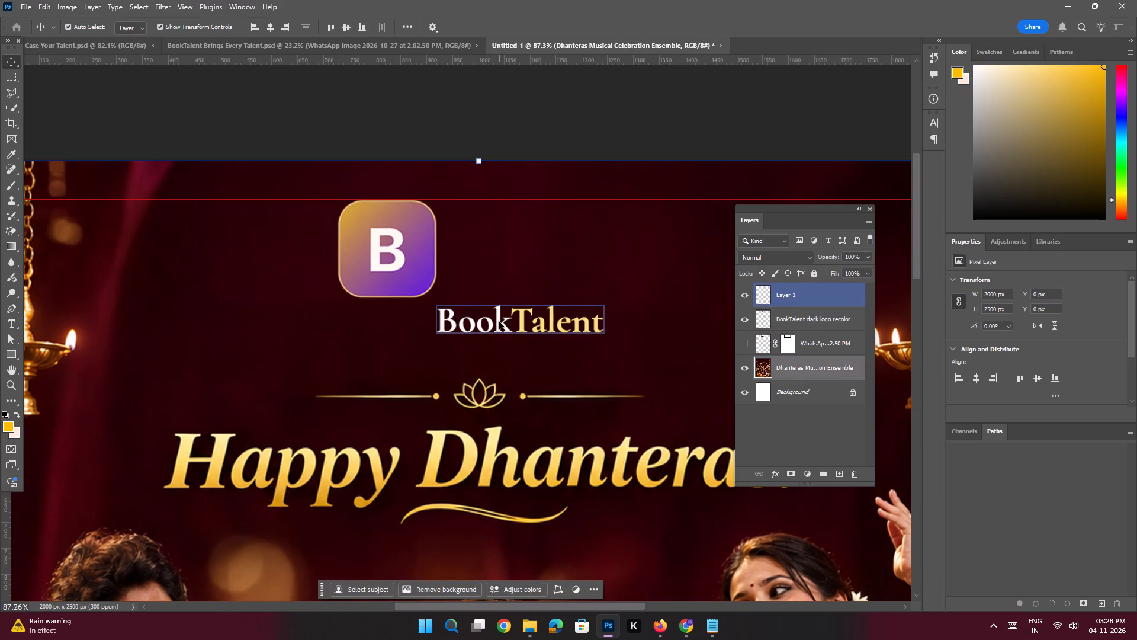
click(499, 321)
drag(499, 324, 525, 251)
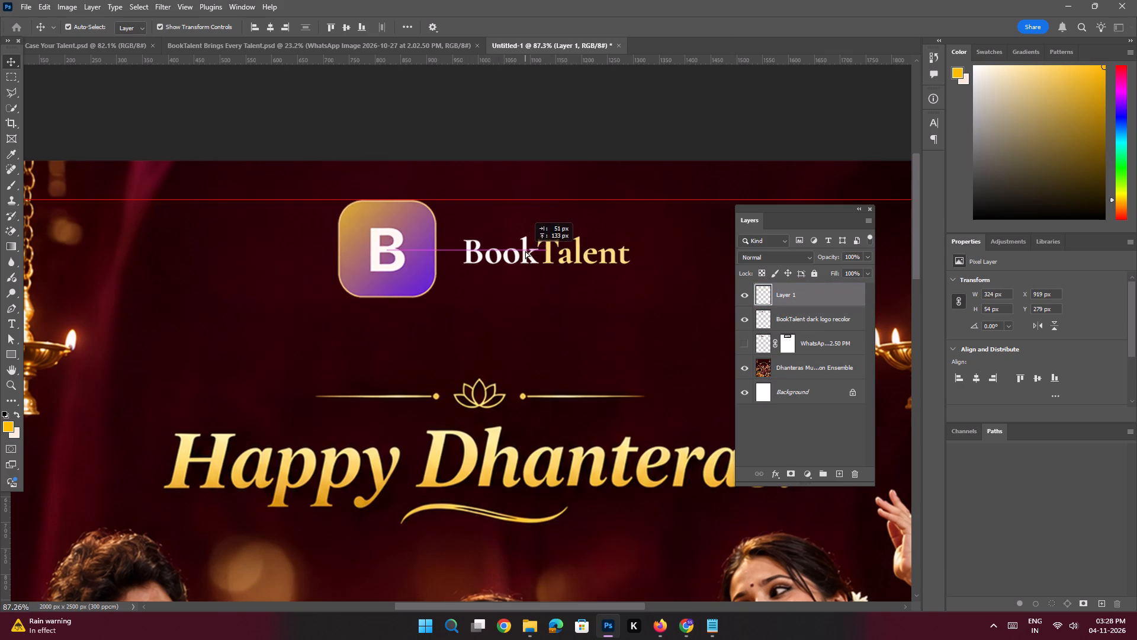
drag(525, 251, 523, 239)
Enlarge the BookTalent wordmark to about 479 x 80 px and nudge it to X 957 px, Y 131 px, level with the icon.
key(space)
key(space)
key(space)
key(space)
key(space)
key(space)
key(space)
key(space)
drag(595, 249, 514, 243)
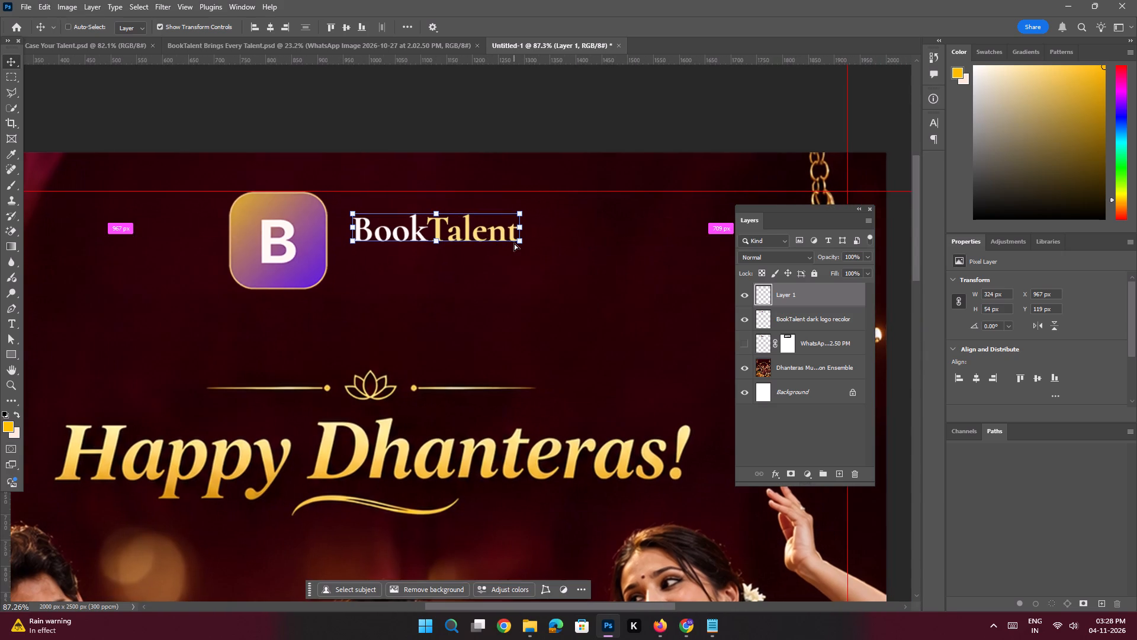
key(ctrl+t)
drag(525, 244, 587, 274)
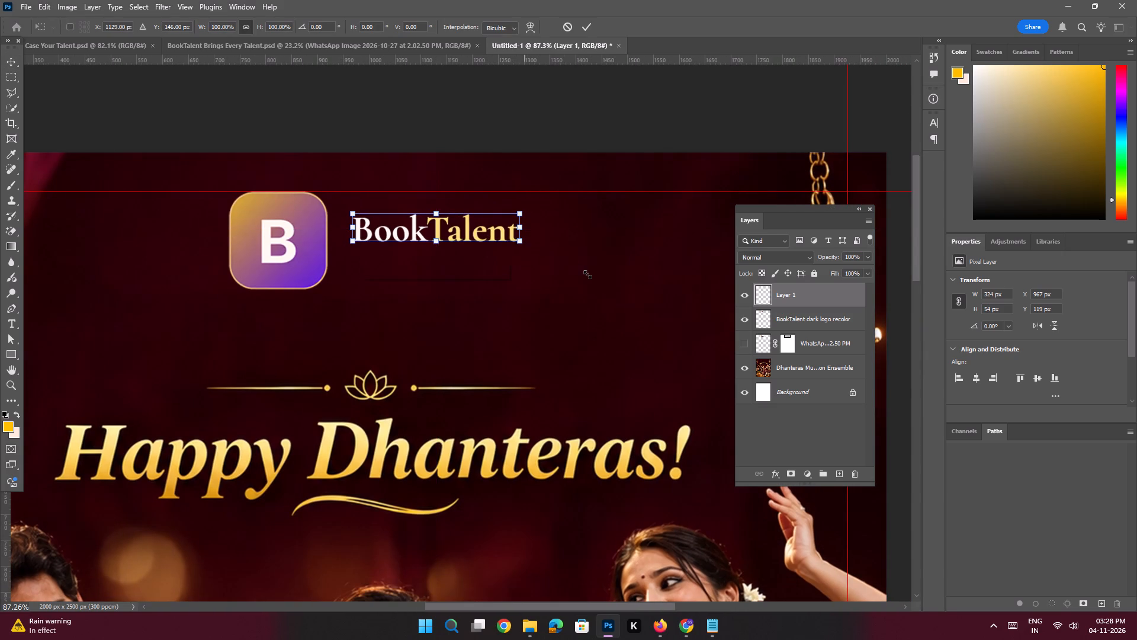
drag(587, 274, 600, 283)
key(Return)
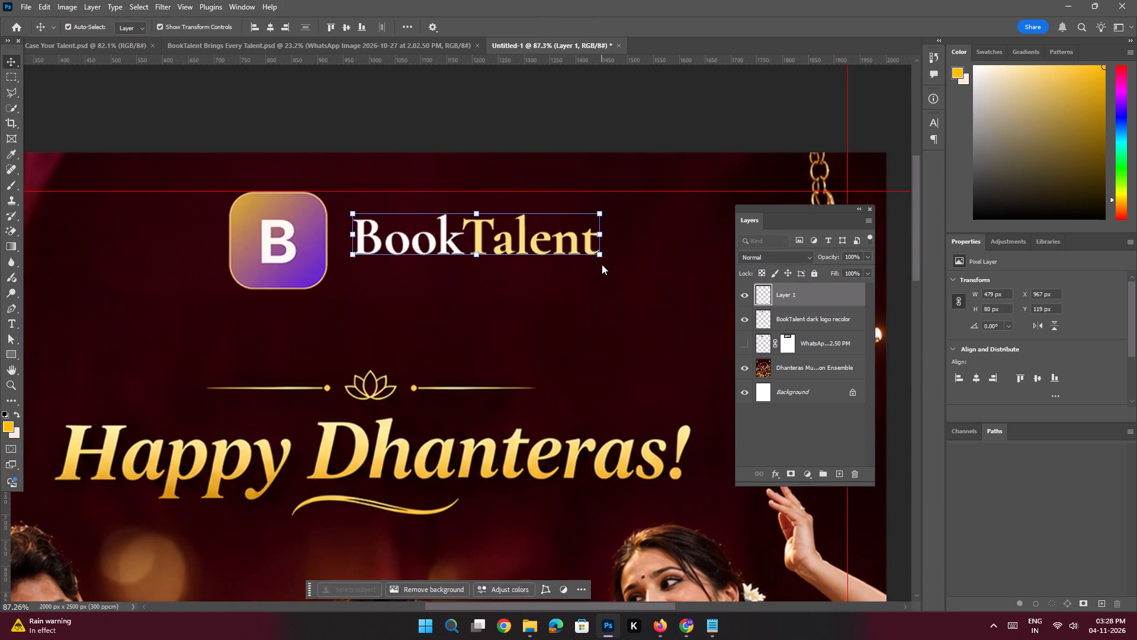
key(shift+Down)
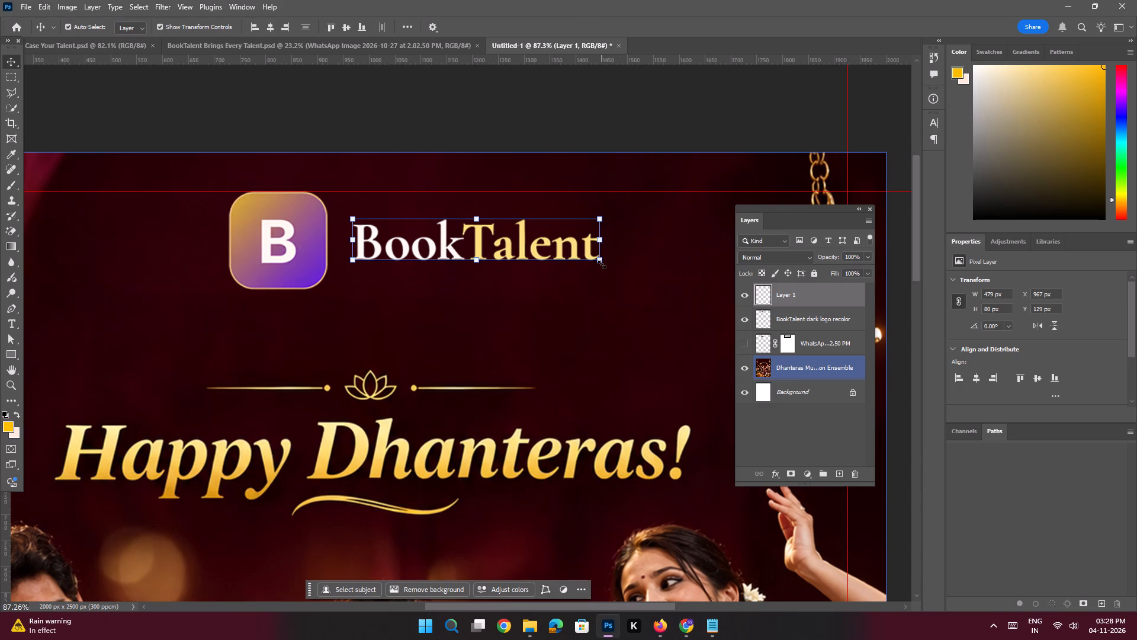
key(shift+Left)
key(Down)
key(Down)
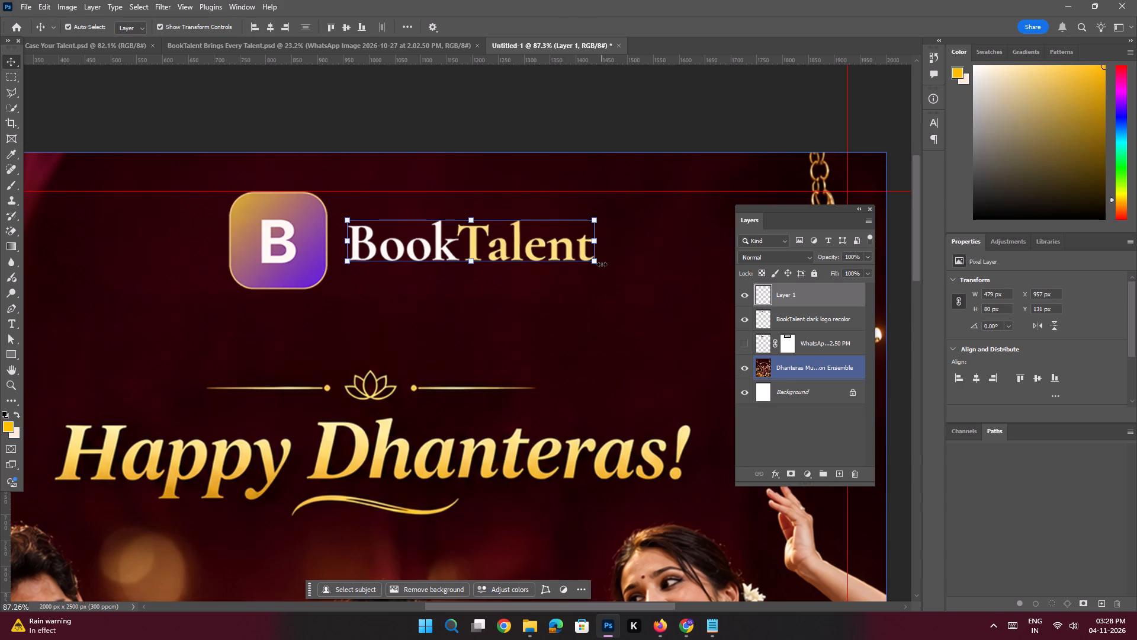
Group the B icon with the BookTalent wordmark and centre the group horizontally on the poster.
shift+click(291, 208)
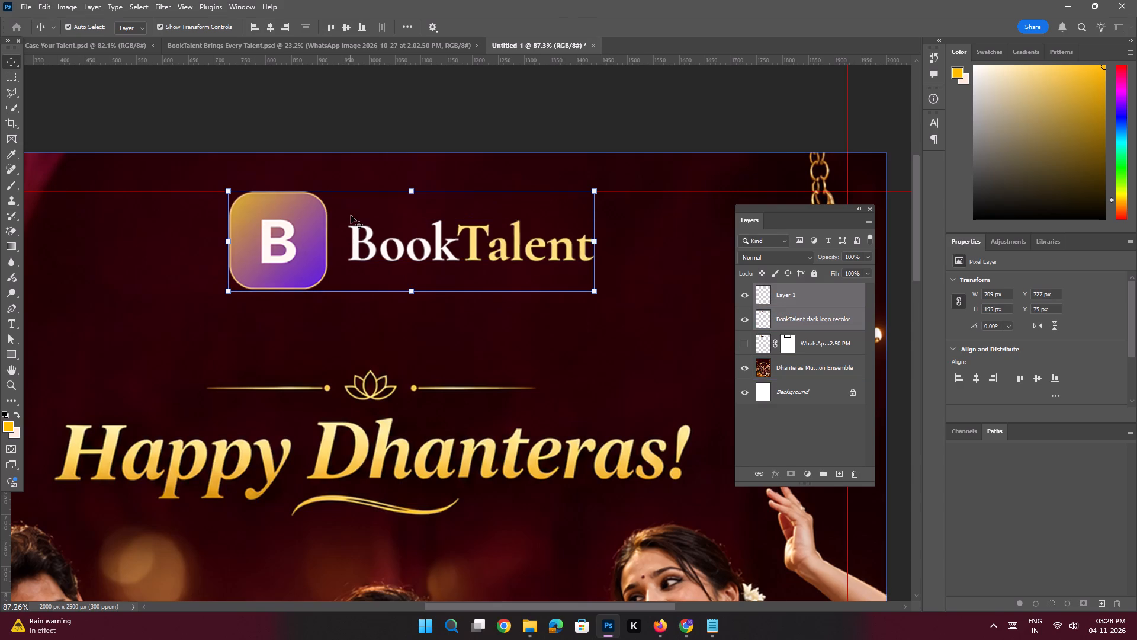
key(ctrl+g)
double_click(266, 27)
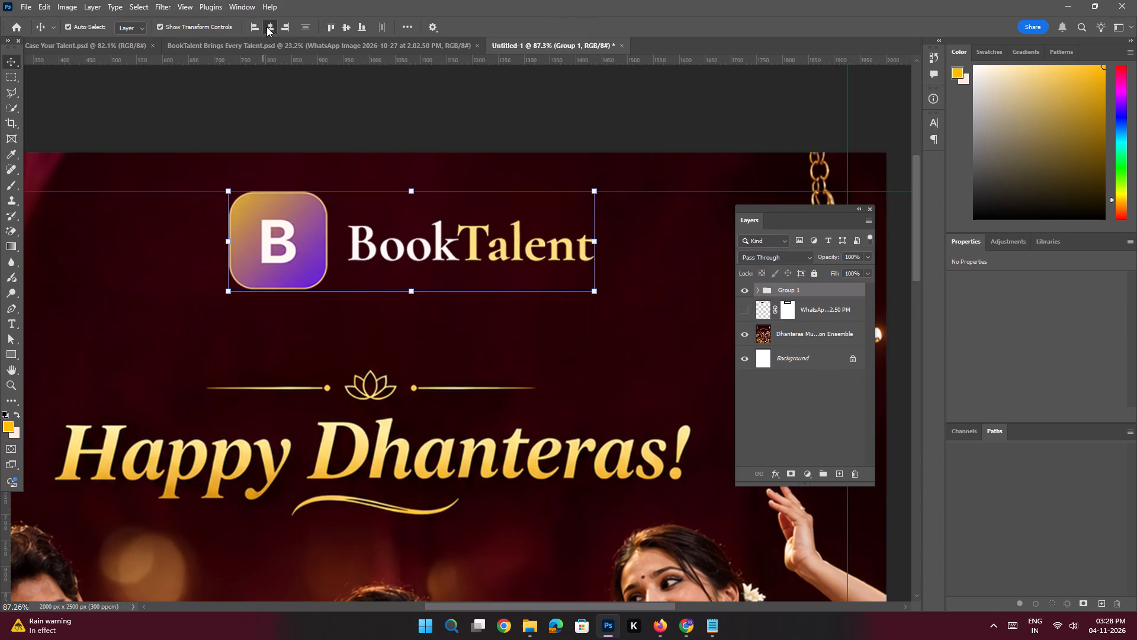
key(space)
ctrl+drag(508, 247, 415, 226)
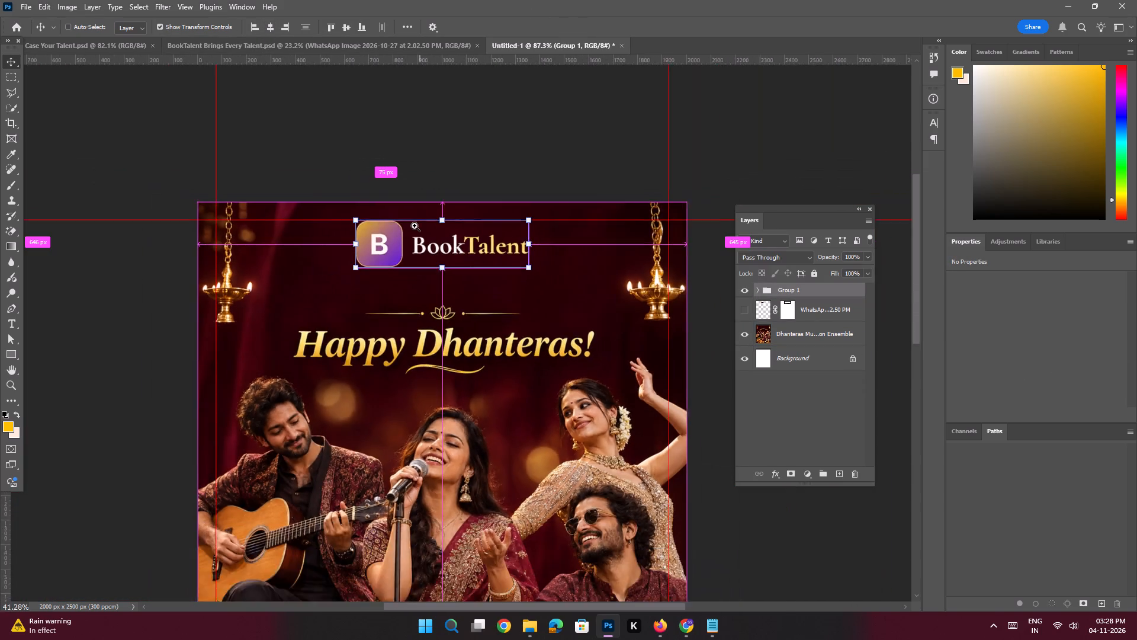
ctrl+drag(415, 226, 410, 224)
click(482, 177)
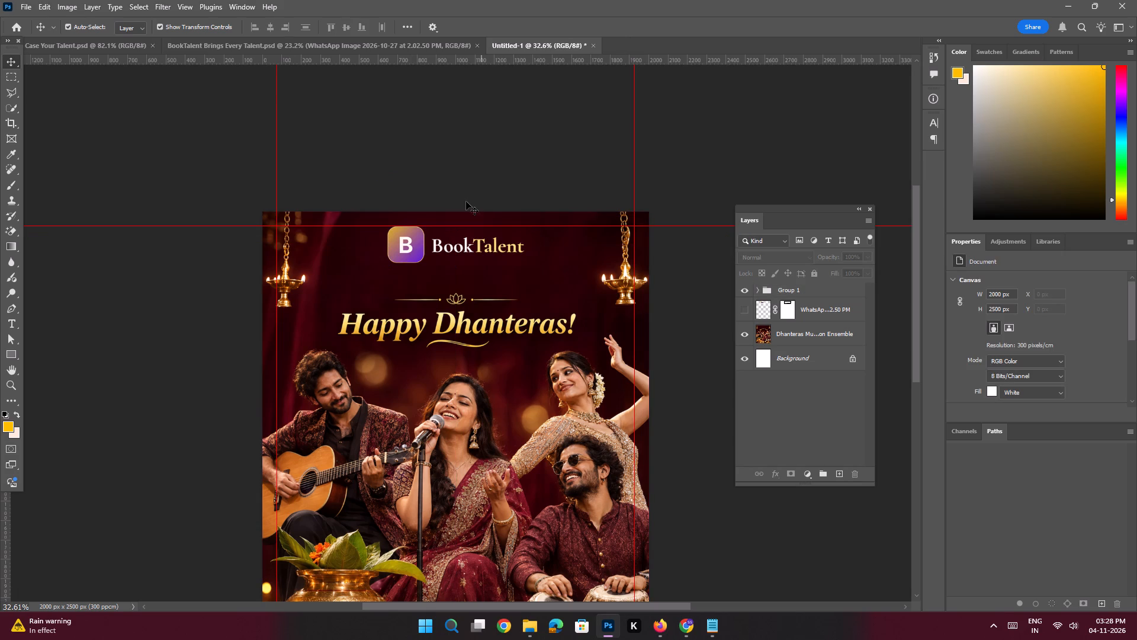
Compare the logo in BookTalent Brings Every Talent.psd with the rebuilt logo at the top of the Dhanteras poster.
click(419, 50)
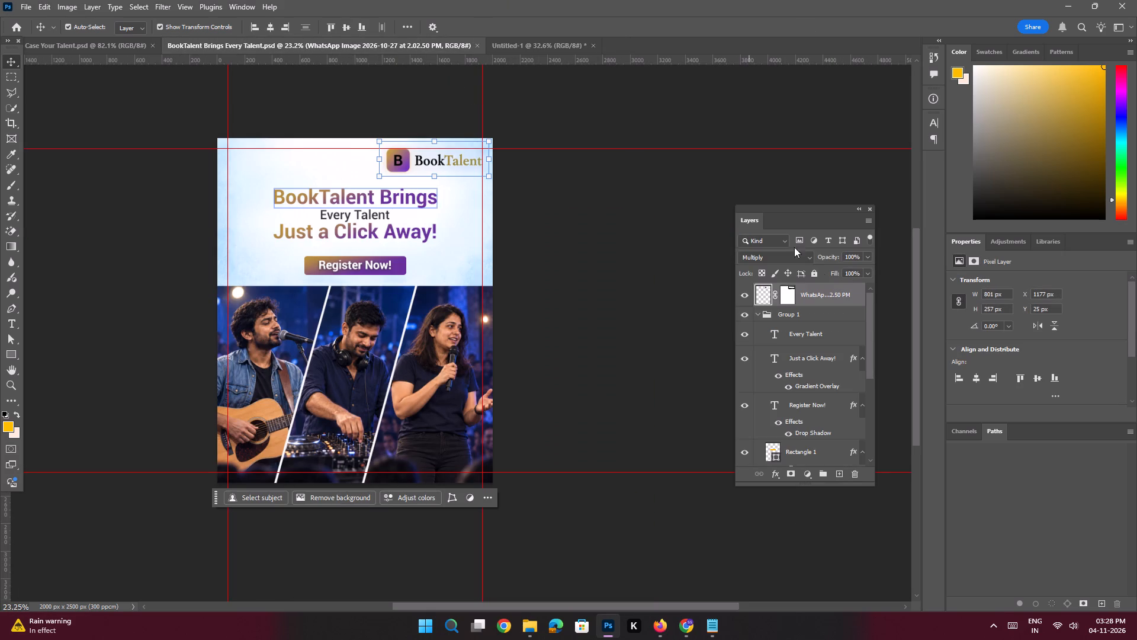
click(523, 43)
key(space)
key(space)
key(space)
key(space)
key(space)
key(space)
key(space)
key(space)
key(space)
key(space)
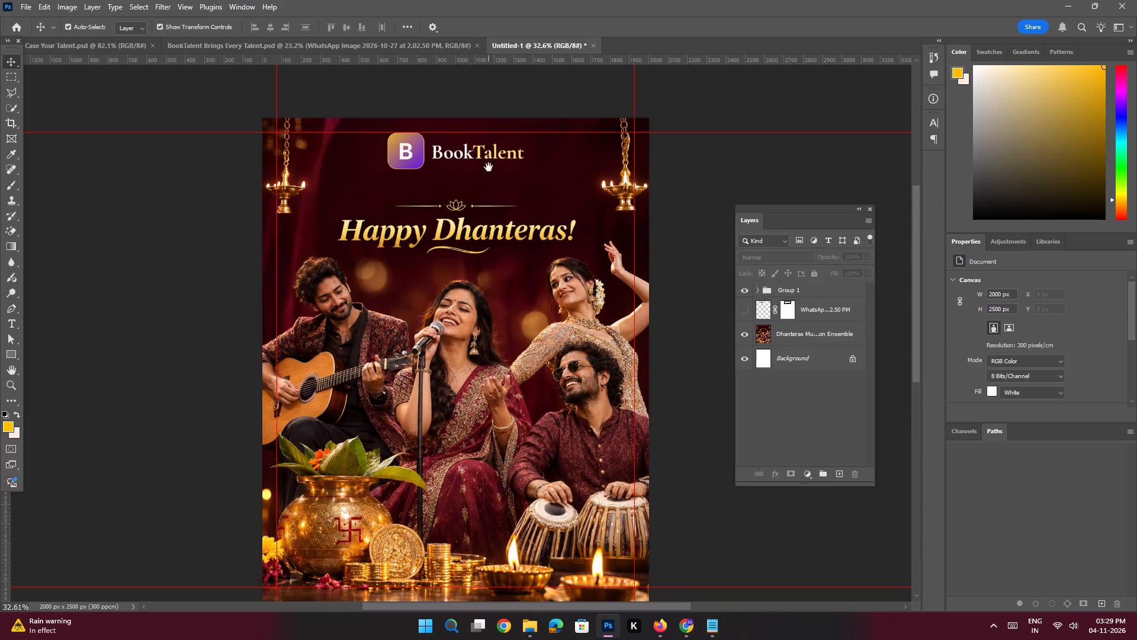
drag(489, 167, 498, 196)
key(space)
ctrl+drag(480, 178, 505, 222)
drag(530, 191, 529, 202)
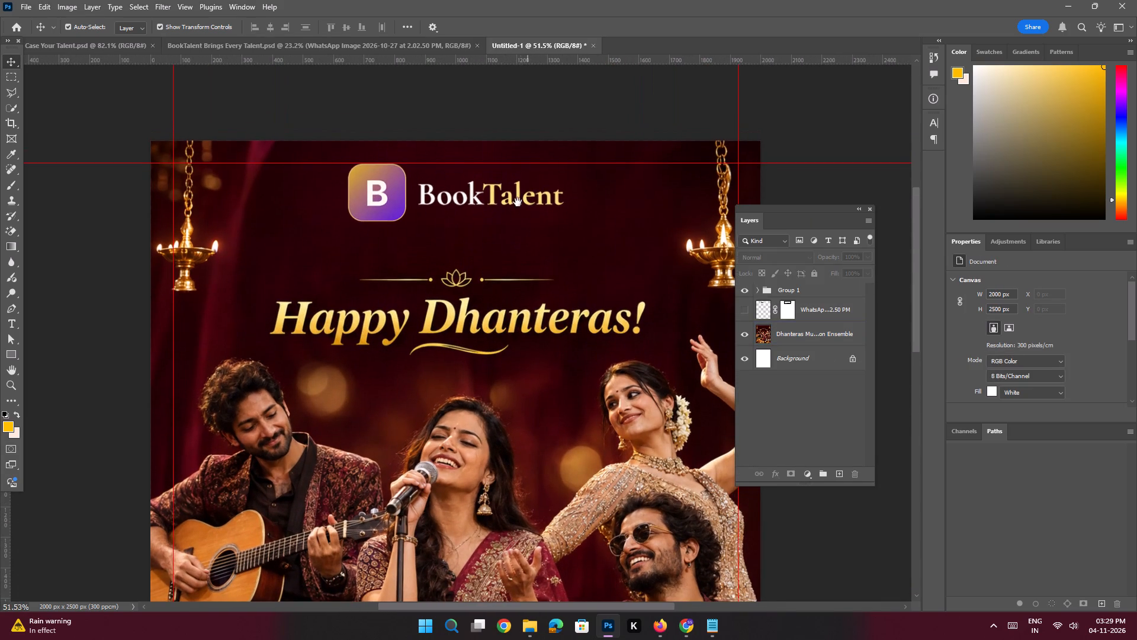
Show the hidden white-backed BookTalent logo layer beneath the rebuilt logo group and lock it completely.
click(743, 309)
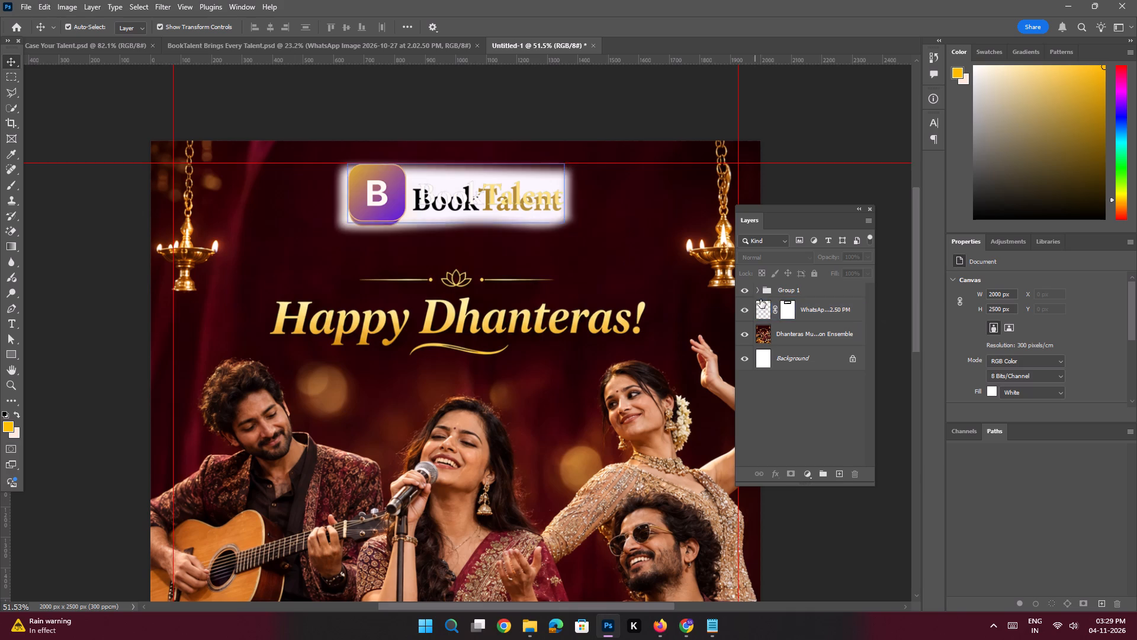
key(space)
ctrl+drag(365, 203, 424, 289)
ctrl+drag(370, 207, 370, 209)
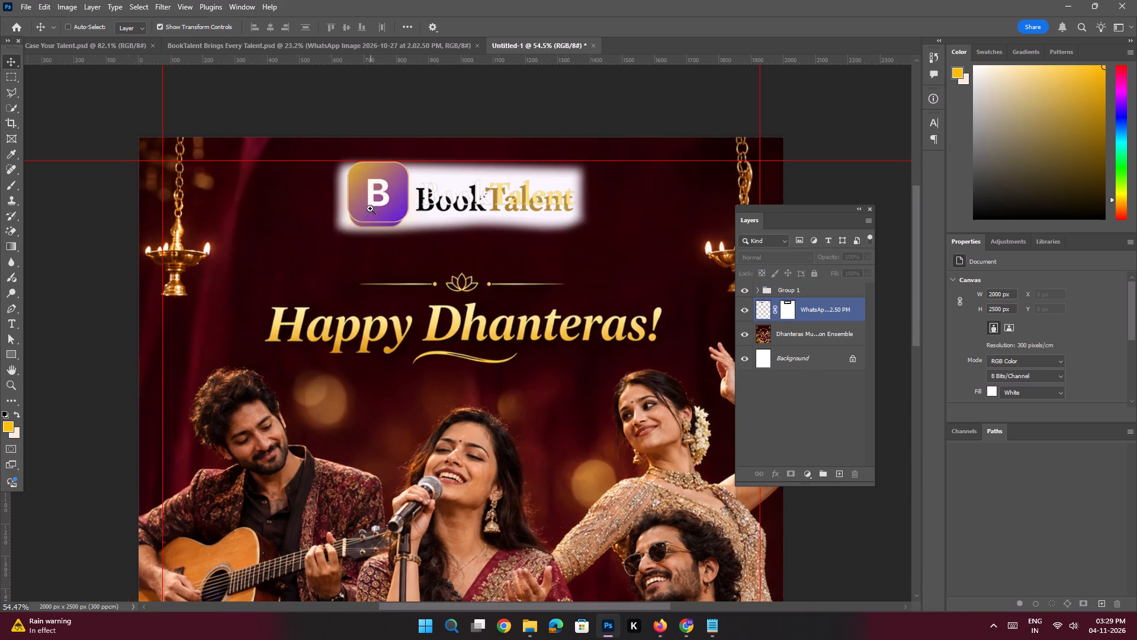
ctrl+drag(370, 209, 418, 295)
drag(431, 216, 454, 383)
click(469, 113)
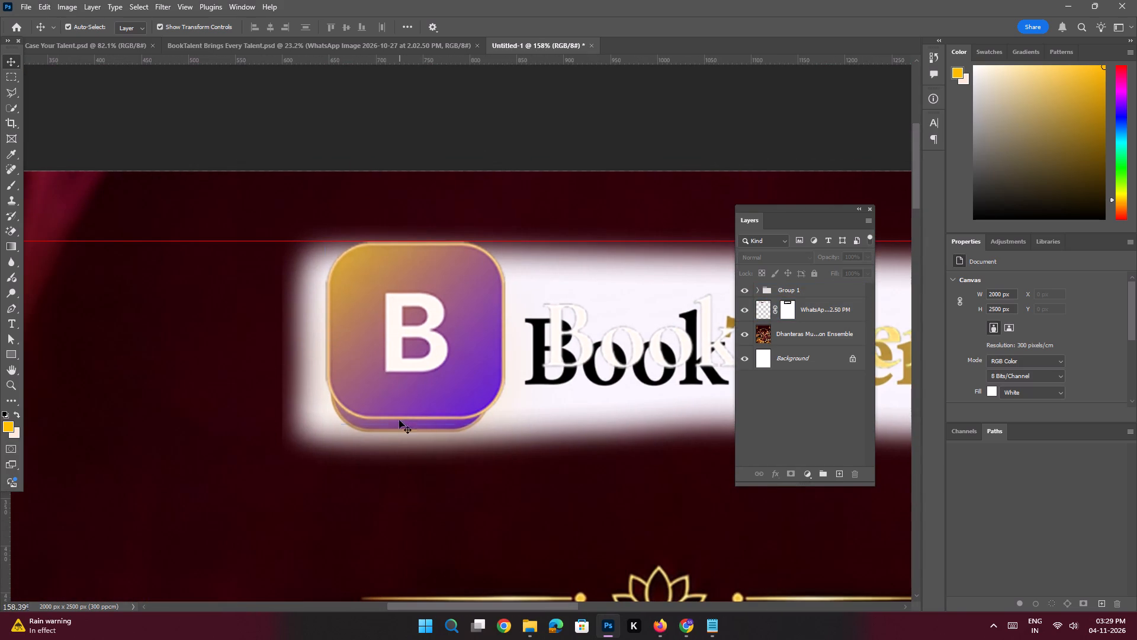
click(814, 305)
click(815, 270)
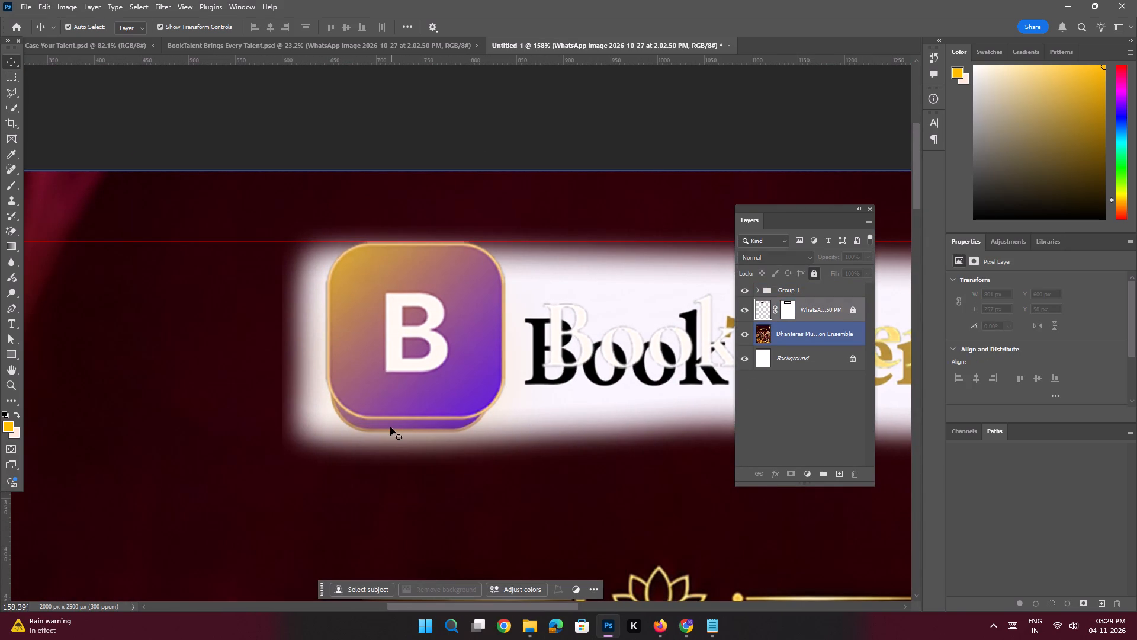
click(390, 427)
click(396, 424)
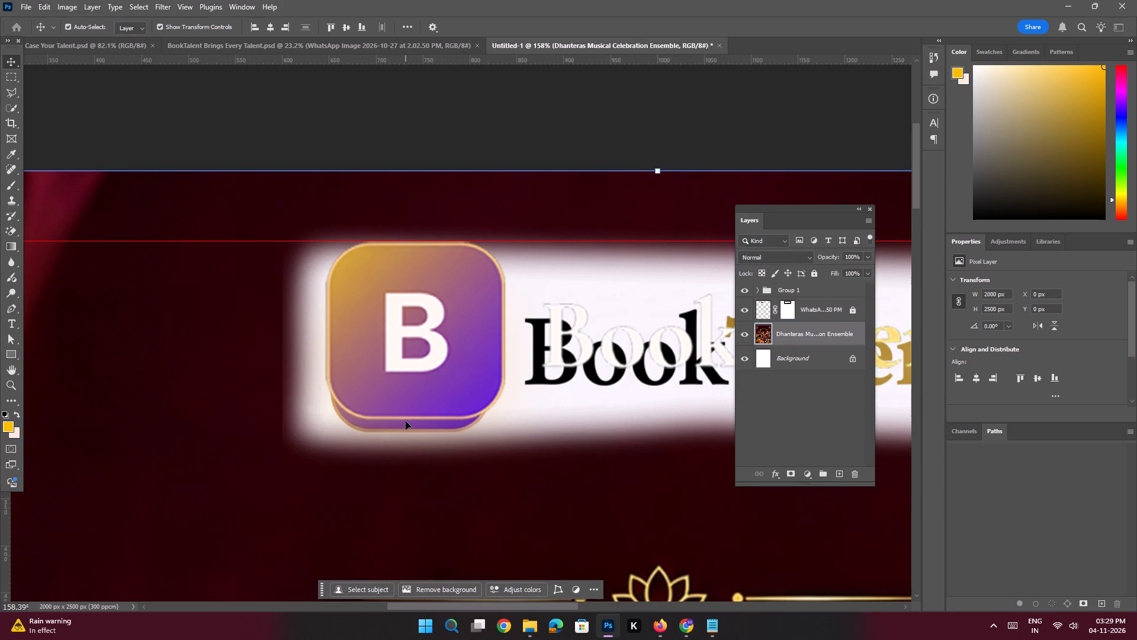
Move the light BookTalent wordmark inside the logo group to about X 859 px, Y 147 px, over the reference wordmark.
click(761, 287)
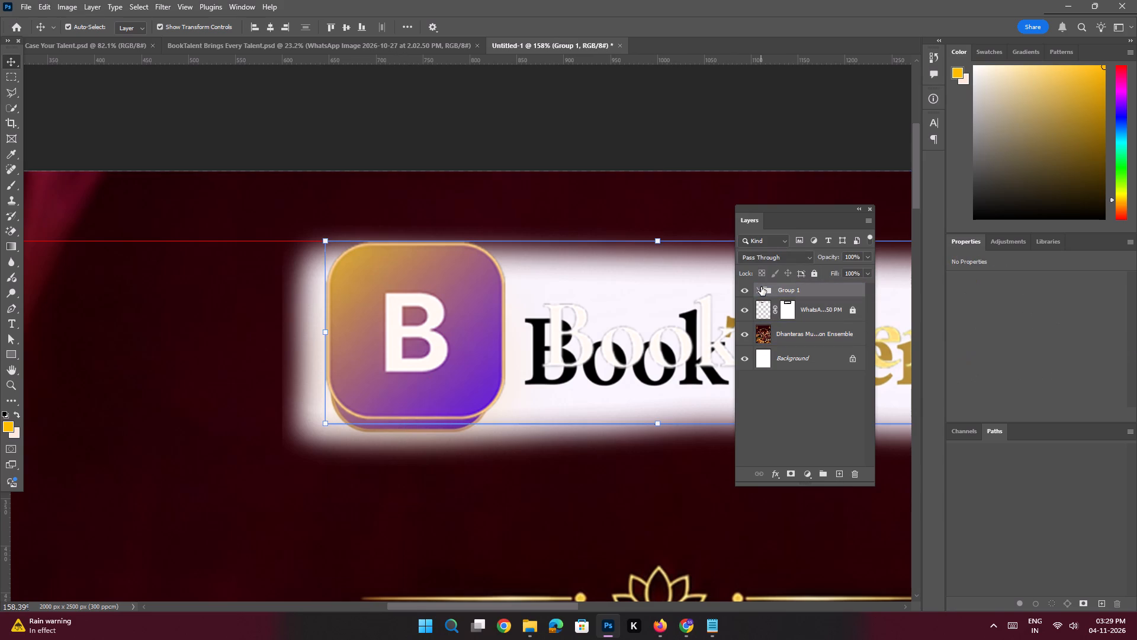
click(760, 289)
click(804, 313)
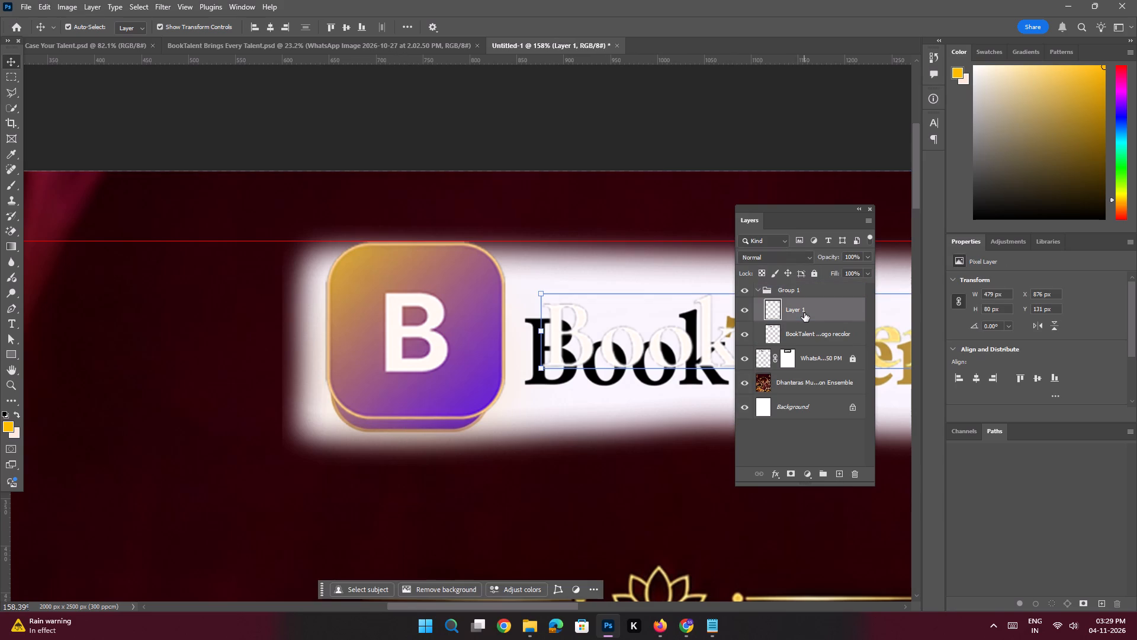
drag(589, 345, 578, 363)
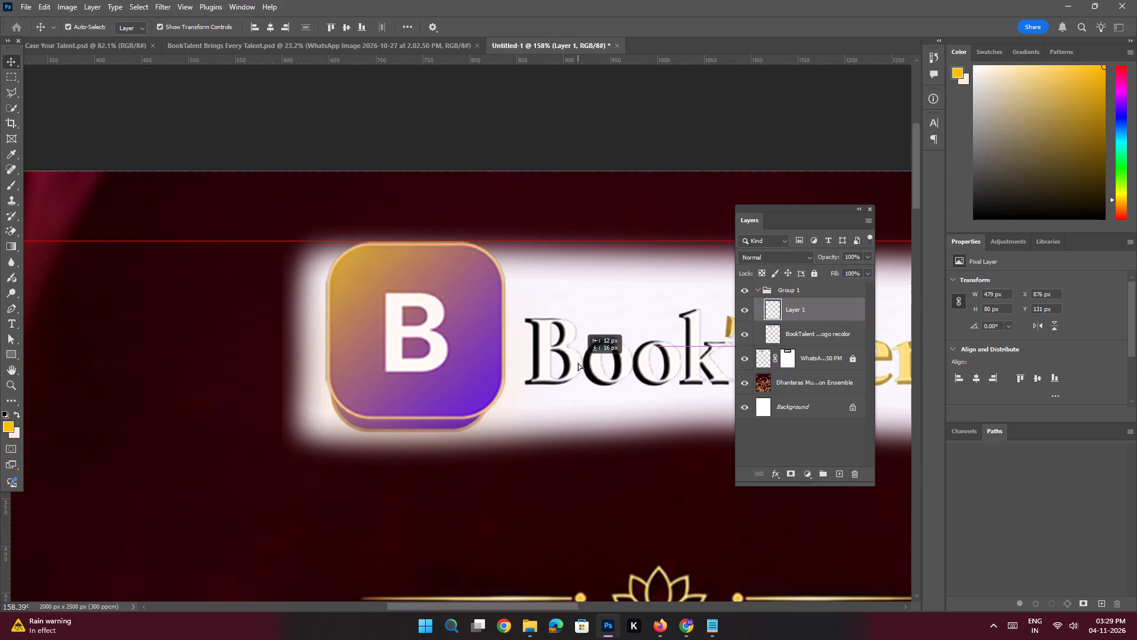
drag(578, 363, 573, 360)
Scale the BookTalent wordmark up proportionally by 101.5% to about 486 x 81 px to match the reference wordmark's width.
key(space)
key(space)
key(space)
key(space)
key(space)
key(space)
key(space)
key(space)
key(space)
key(space)
key(space)
key(space)
key(space)
key(space)
key(space)
key(space)
key(space)
key(space)
key(space)
key(space)
drag(629, 332, 522, 337)
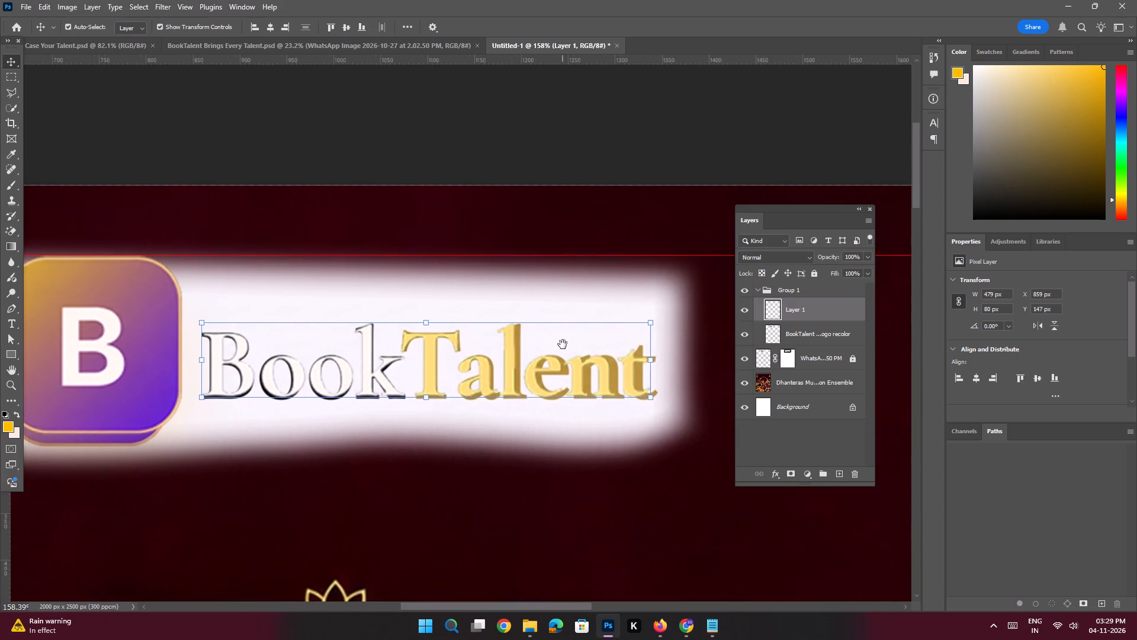
drag(563, 344, 578, 347)
key(ctrl+t)
key(space)
key(space)
key(space)
key(space)
key(space)
key(space)
key(space)
key(space)
key(space)
key(space)
key(space)
key(space)
key(space)
key(space)
key(space)
key(space)
key(space)
key(space)
key(space)
key(space)
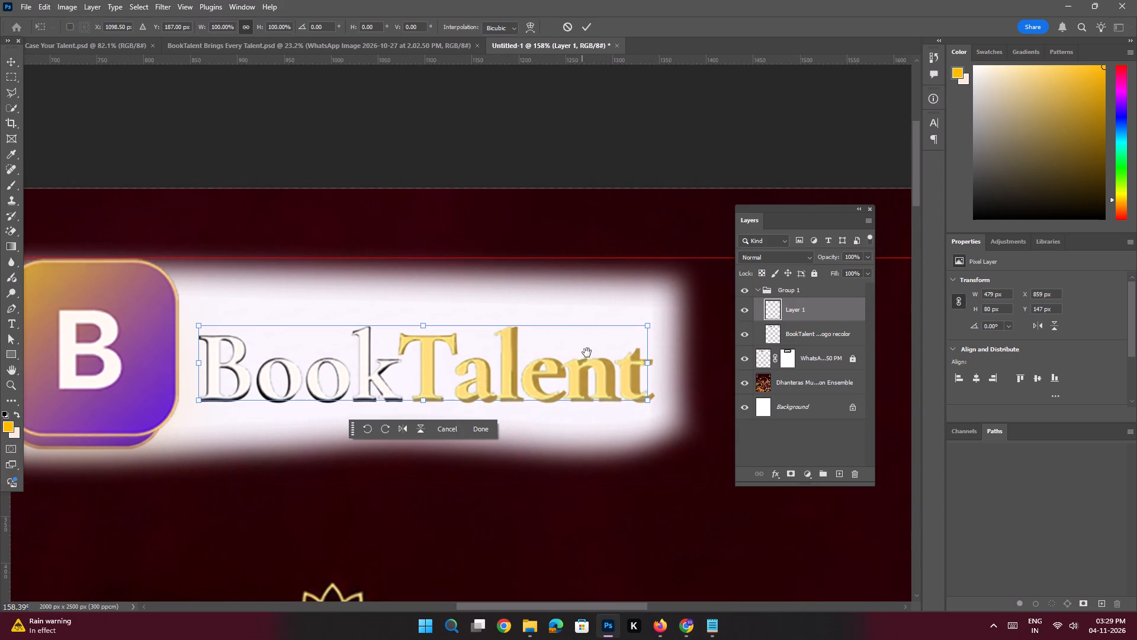
drag(615, 361, 568, 361)
drag(603, 402, 604, 402)
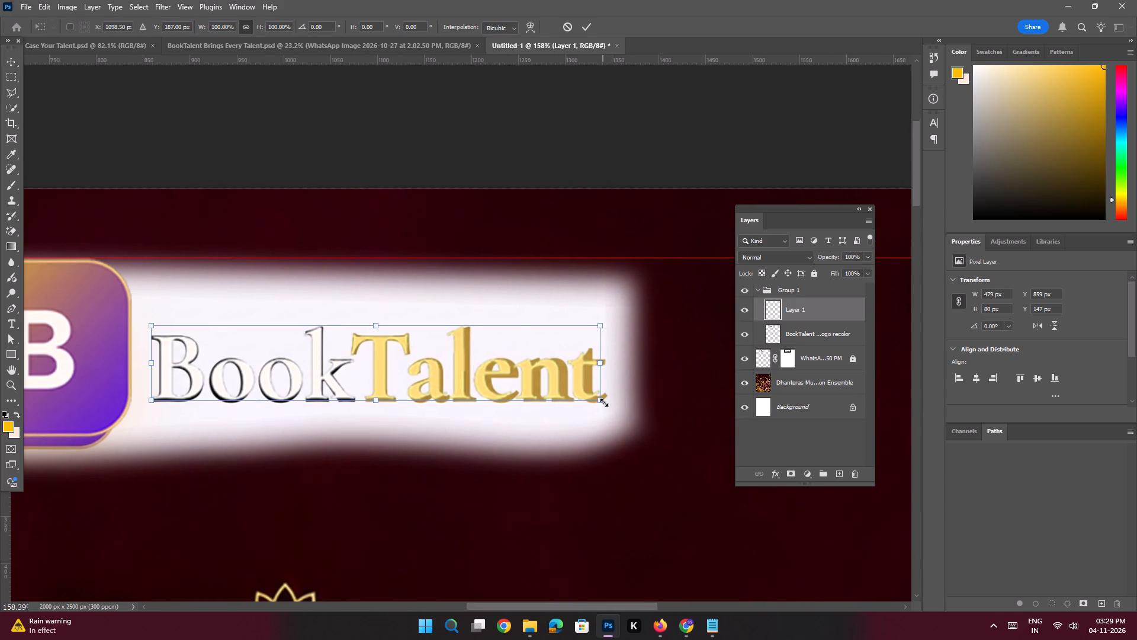
drag(604, 402, 609, 404)
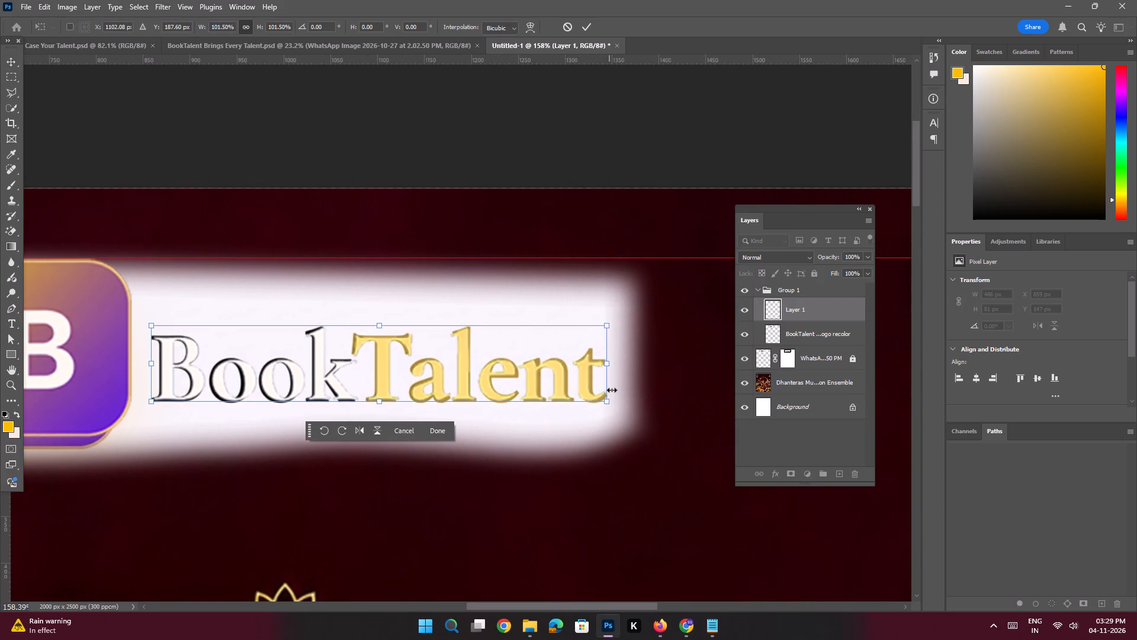
key(Return)
Move the B icon in the logo group to about X 643 px, Y 103 px, over the reference icon.
key(space)
key(space)
key(space)
key(space)
key(space)
key(space)
key(space)
key(space)
key(space)
key(space)
key(space)
key(space)
key(space)
key(space)
key(space)
key(space)
key(space)
key(space)
key(space)
key(space)
key(space)
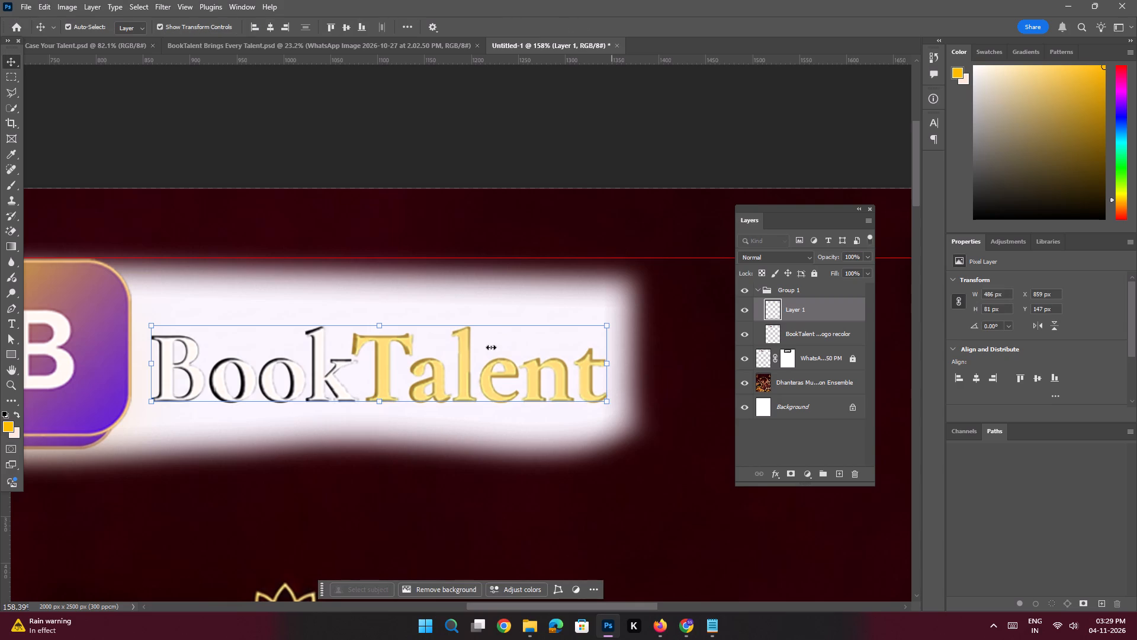
drag(470, 352, 592, 350)
drag(374, 356, 447, 356)
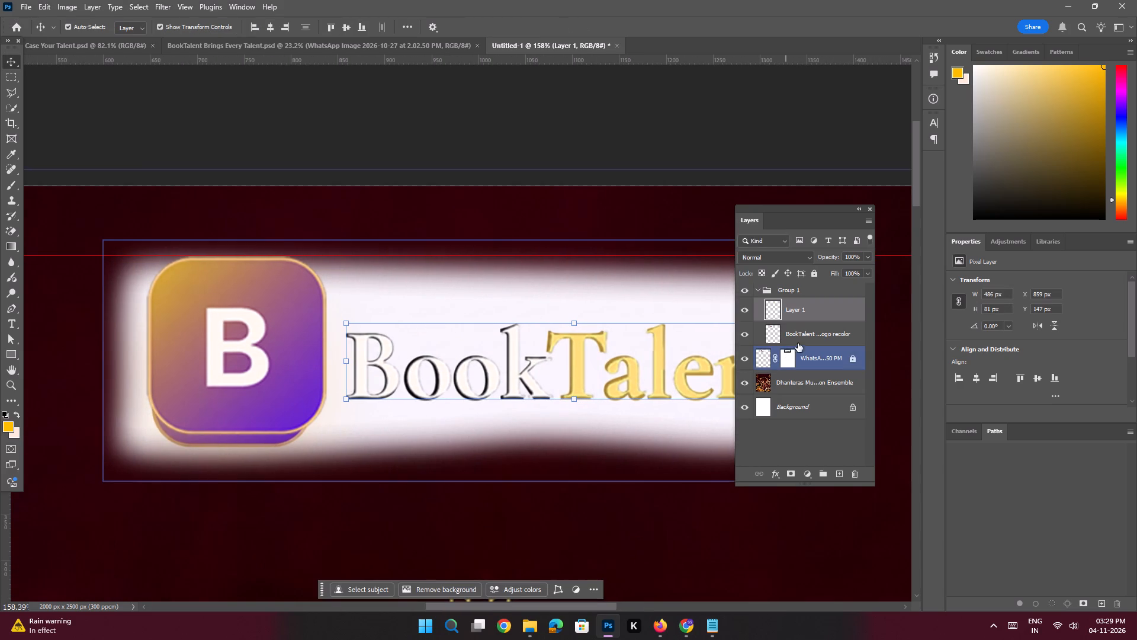
click(798, 330)
key(space)
key(space)
key(space)
key(space)
key(space)
key(space)
key(space)
key(space)
key(space)
key(space)
key(space)
key(space)
key(space)
key(space)
drag(400, 352, 522, 361)
key(ctrl+t)
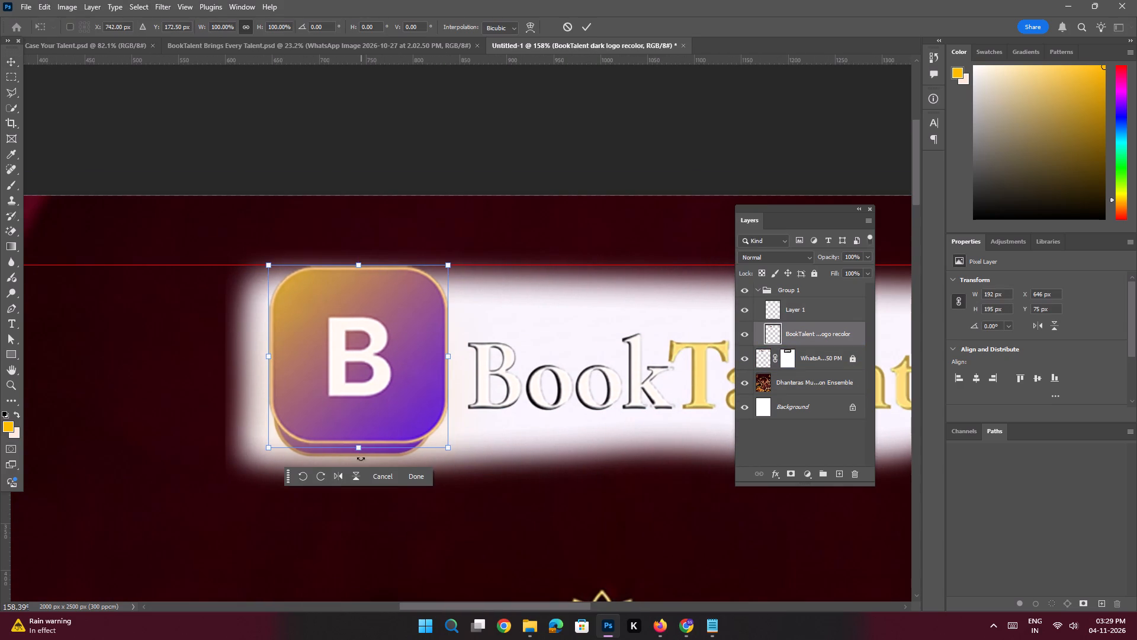
drag(367, 405, 329, 437)
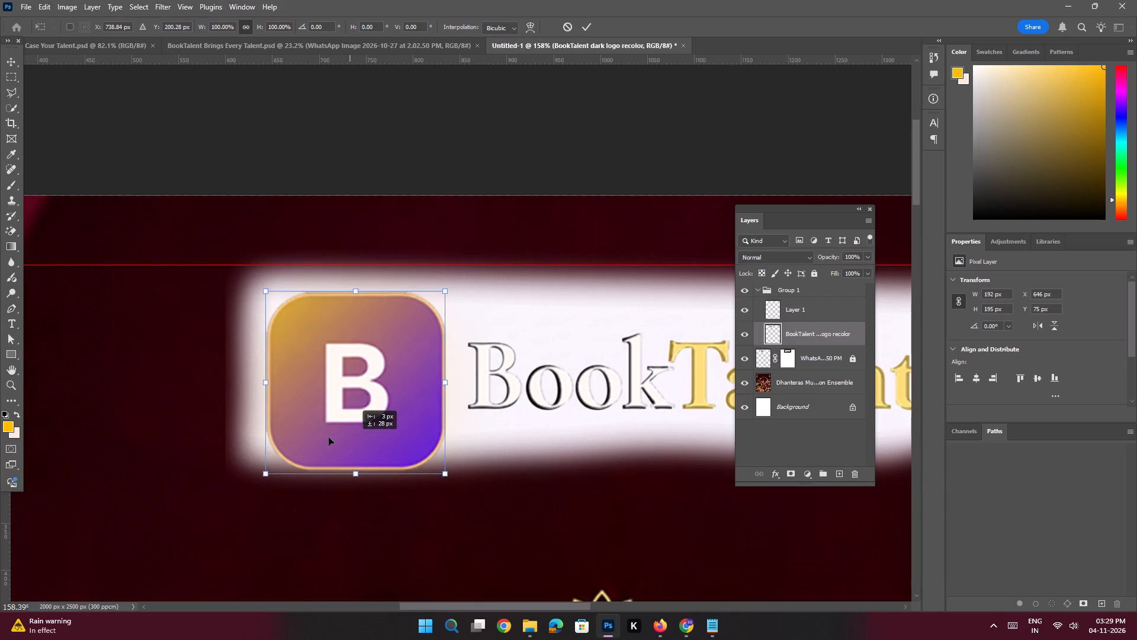
drag(329, 437, 377, 397)
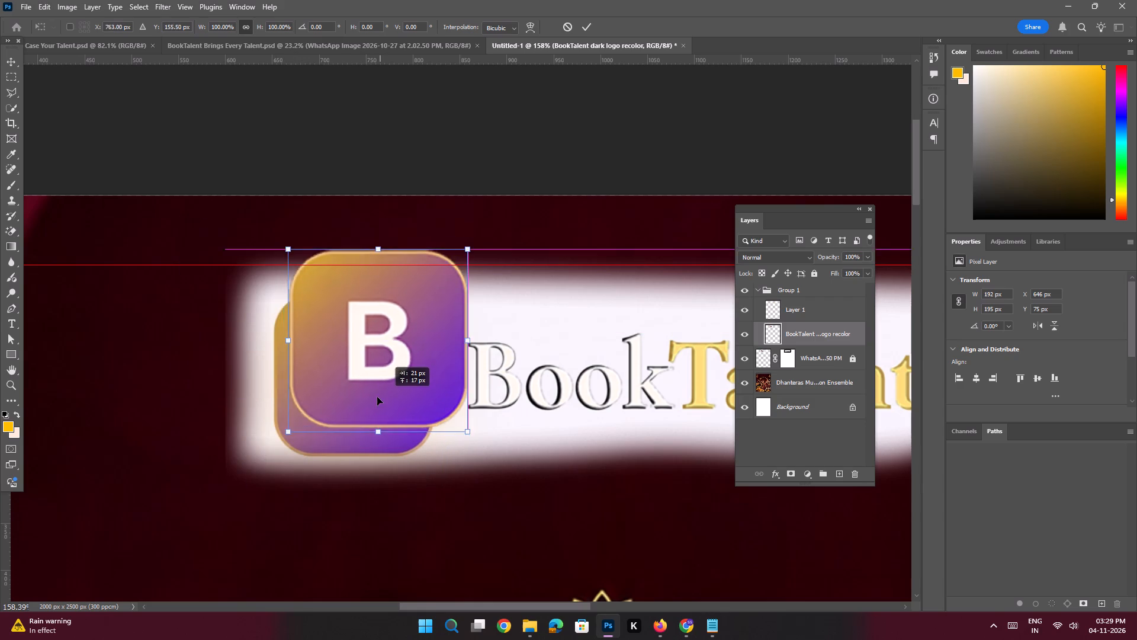
drag(377, 397, 364, 449)
key(Return)
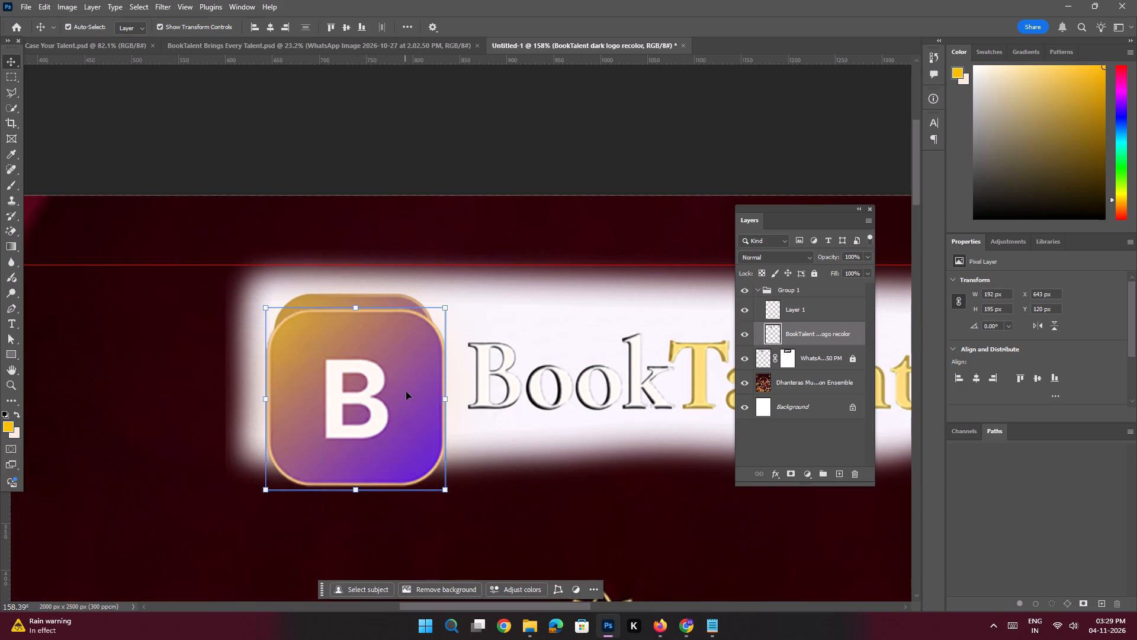
drag(406, 392, 404, 376)
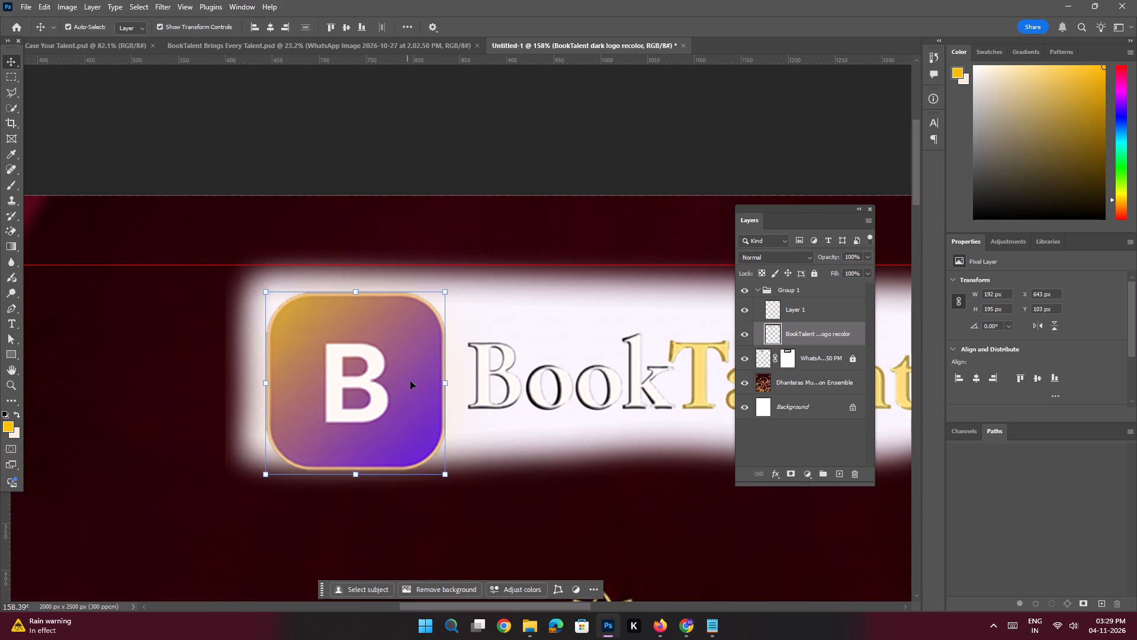
Scale the B icon down proportionally to about 180 x 183 px to match the reference icon.
key(ctrl+t)
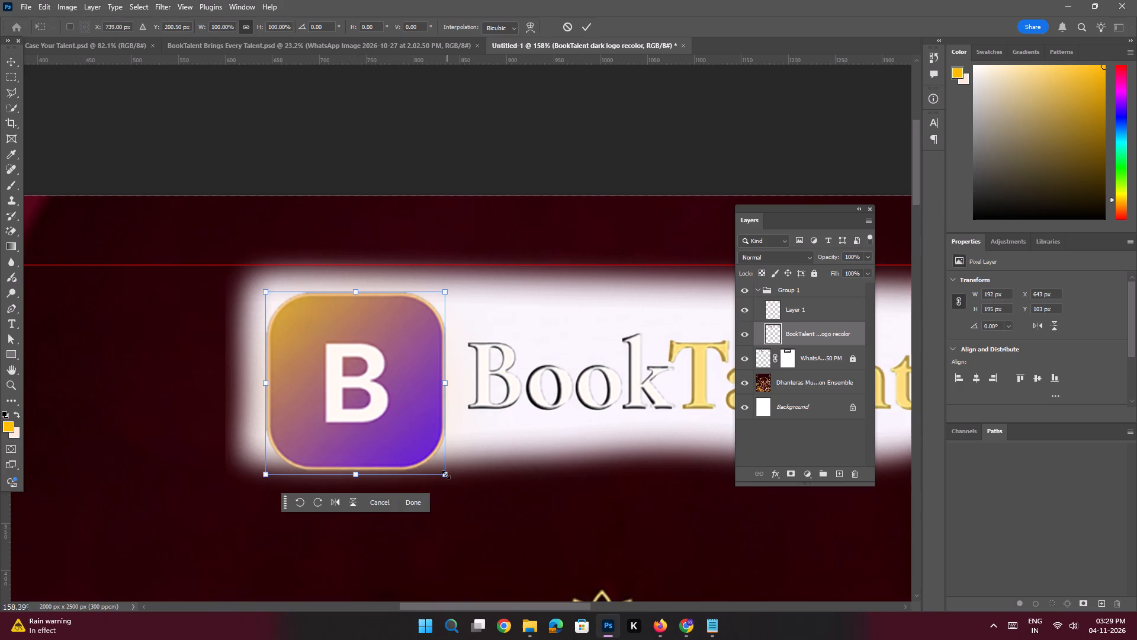
drag(446, 475, 429, 462)
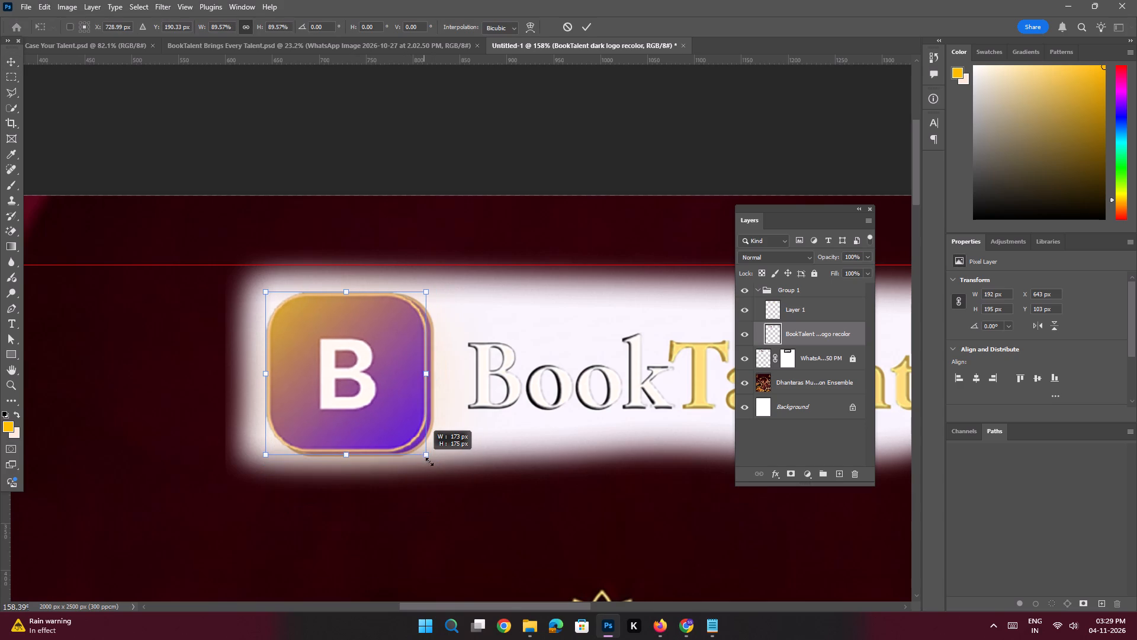
drag(429, 462, 434, 465)
key(Return)
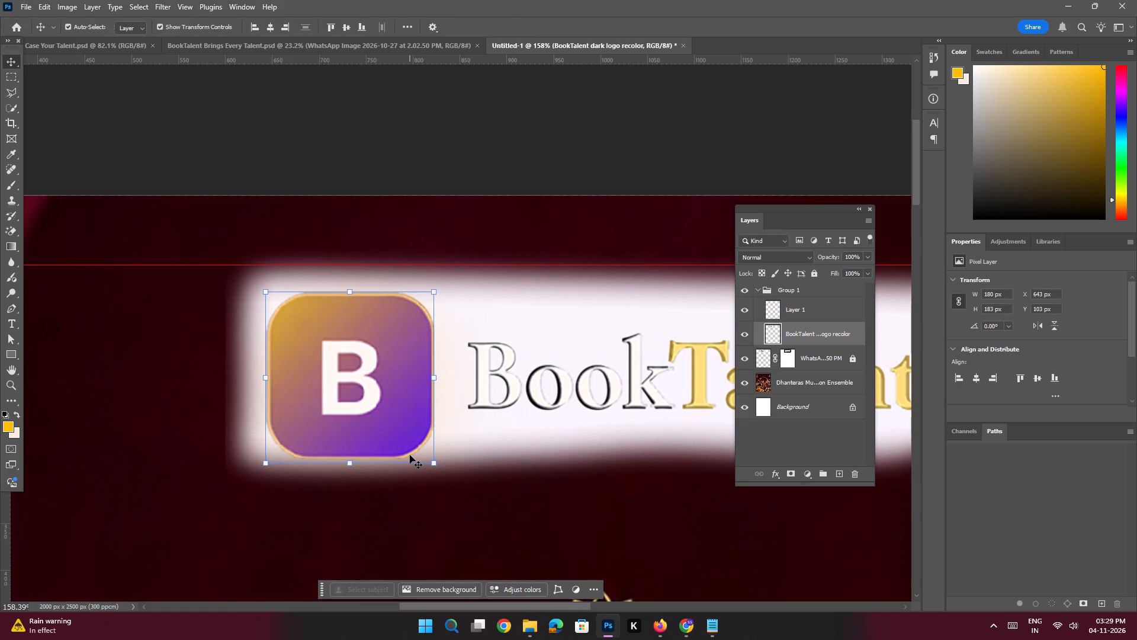
Hide the locked white-backed BookTalent reference logo layer.
click(747, 359)
Examine the realigned BookTalent logo against the heading and the rest of the Dhanteras poster.
key(space)
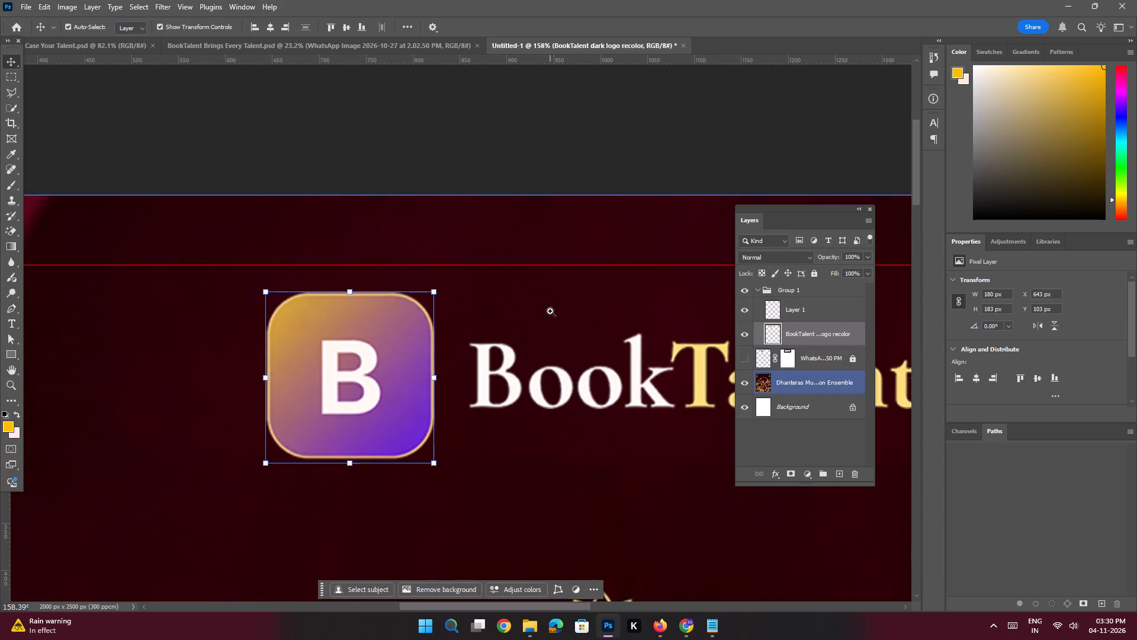
ctrl+drag(543, 316, 448, 299)
click(529, 222)
key(space)
ctrl+drag(576, 314, 624, 414)
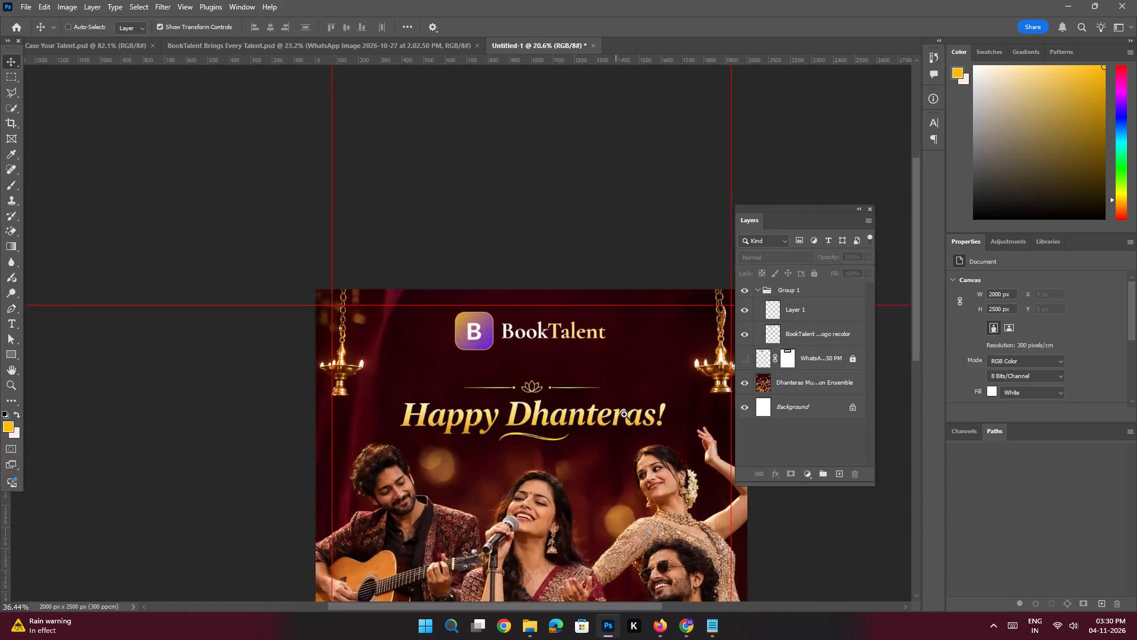
ctrl+drag(624, 414, 625, 416)
drag(612, 412, 611, 286)
ctrl+drag(593, 335, 557, 327)
drag(626, 334, 608, 276)
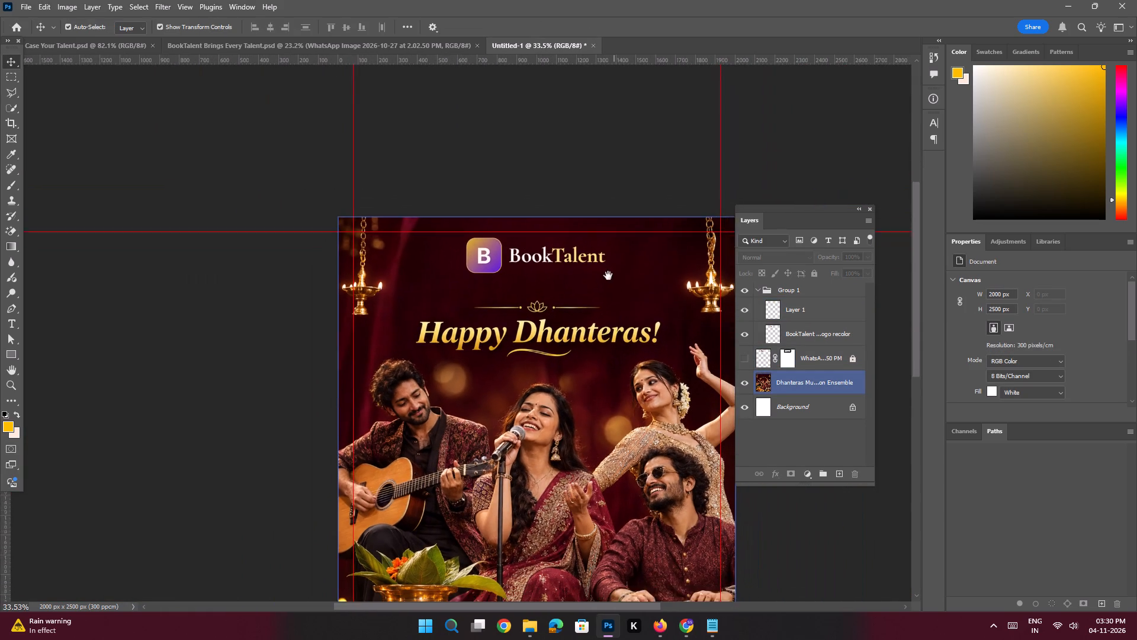
drag(608, 276, 588, 240)
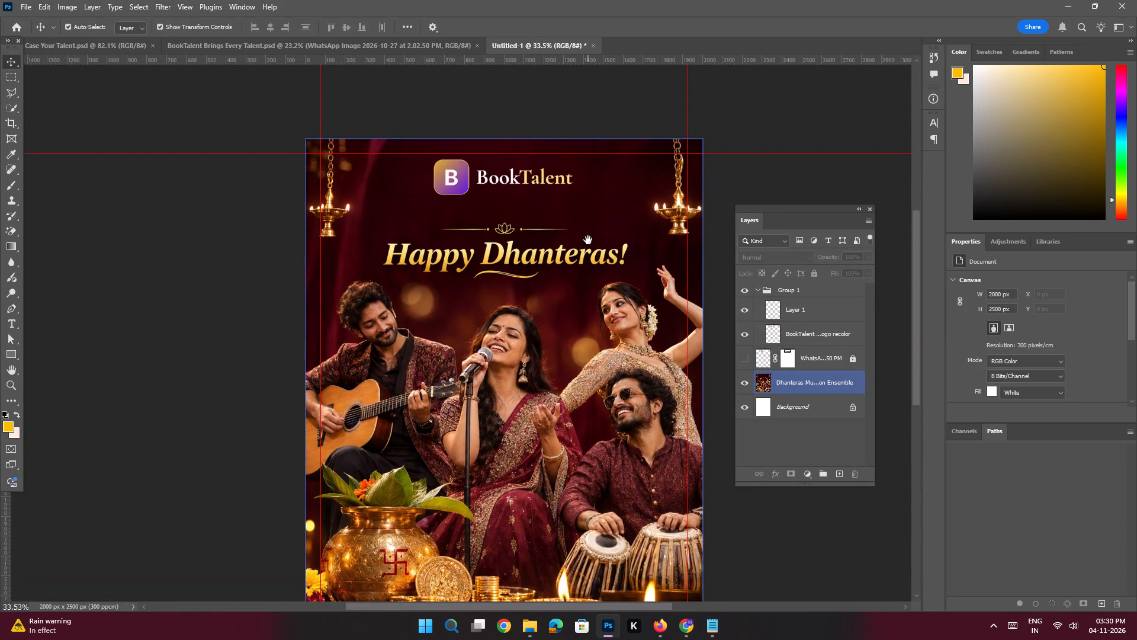
drag(588, 240, 590, 254)
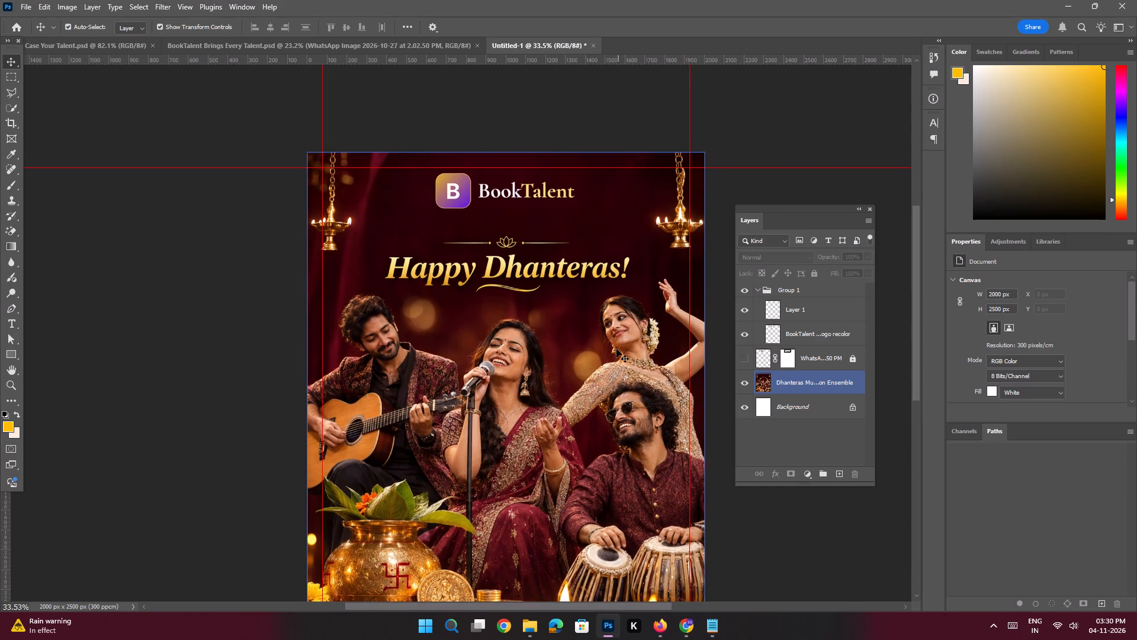
Save the poster as a Photoshop file named Happy Dhanterous in the Book Talent folder on the Desktop.
key(ctrl+s)
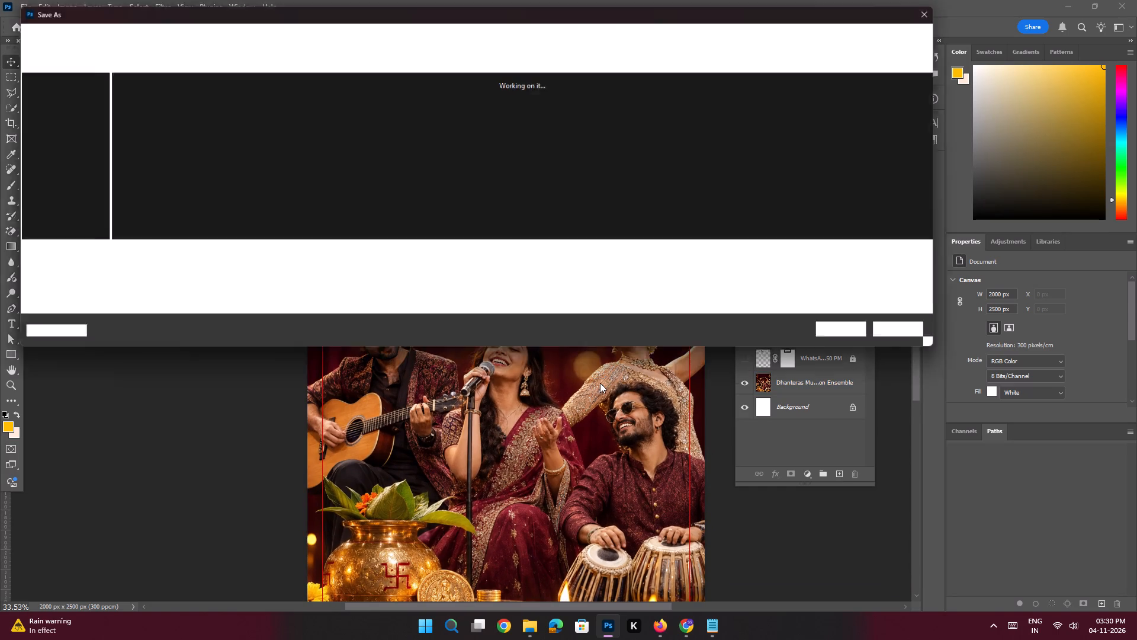
click(46, 99)
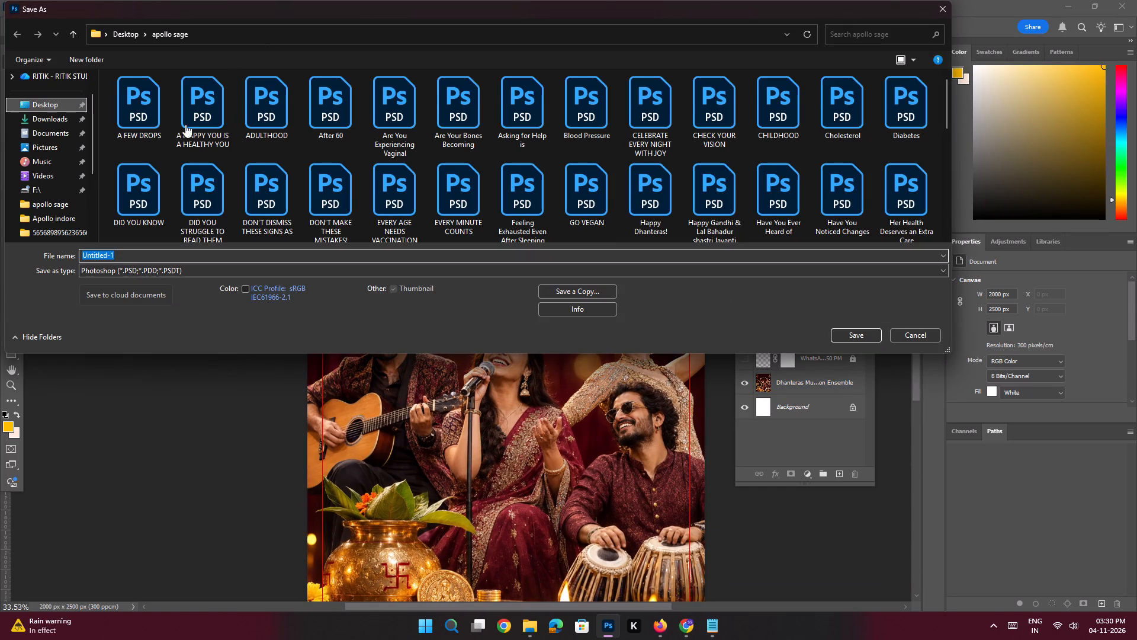
click(158, 133)
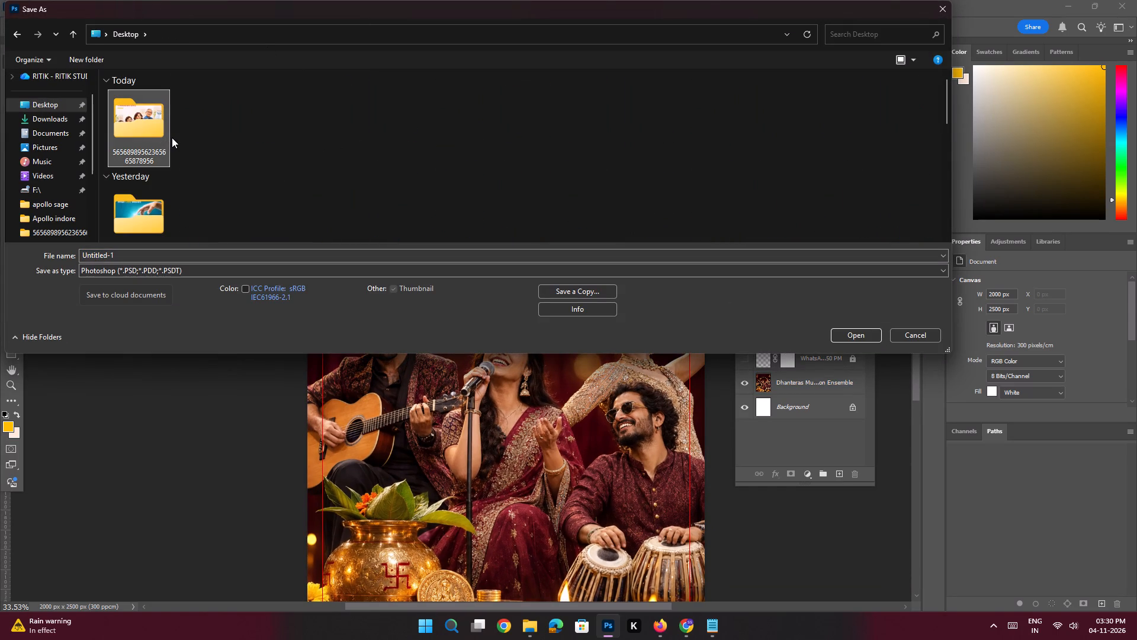
key(b)
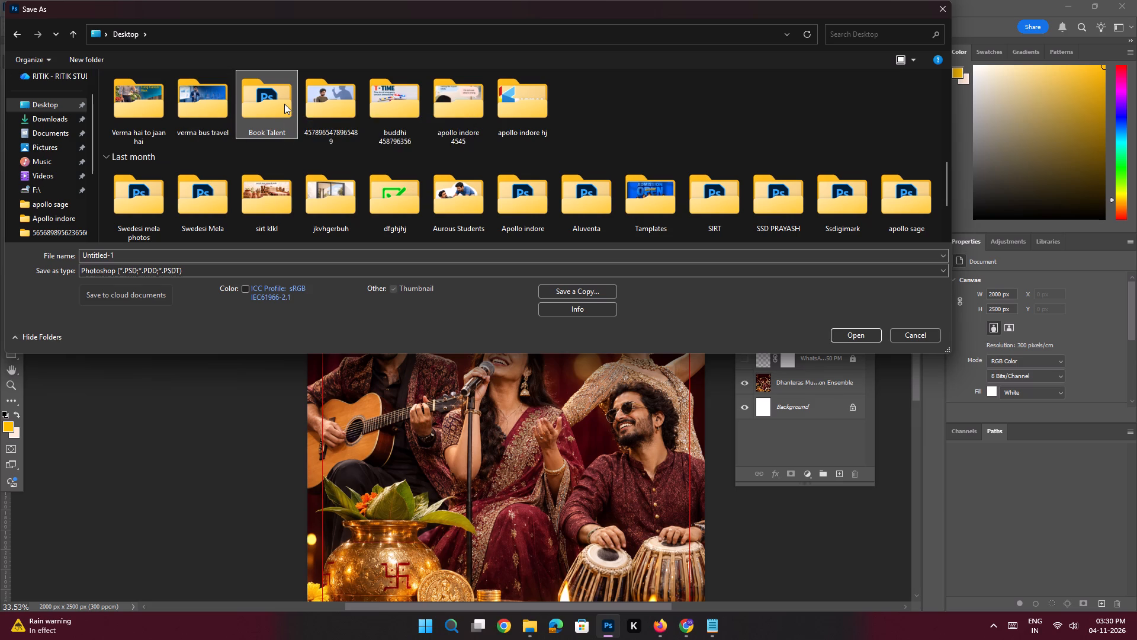
click(284, 104)
click(162, 255)
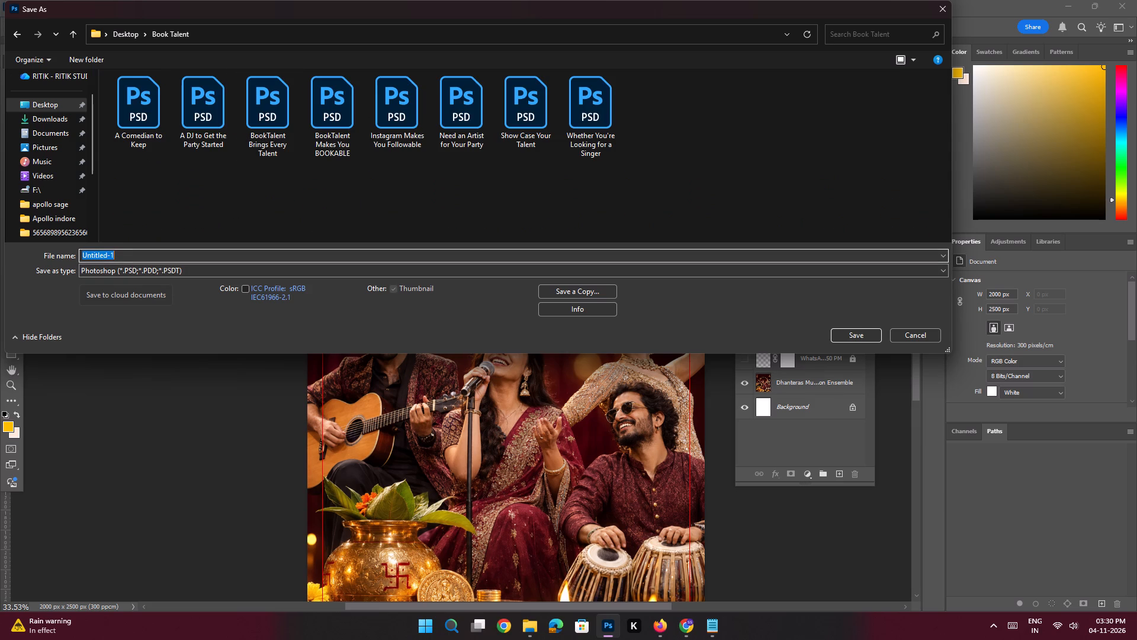
text(Hap[p)
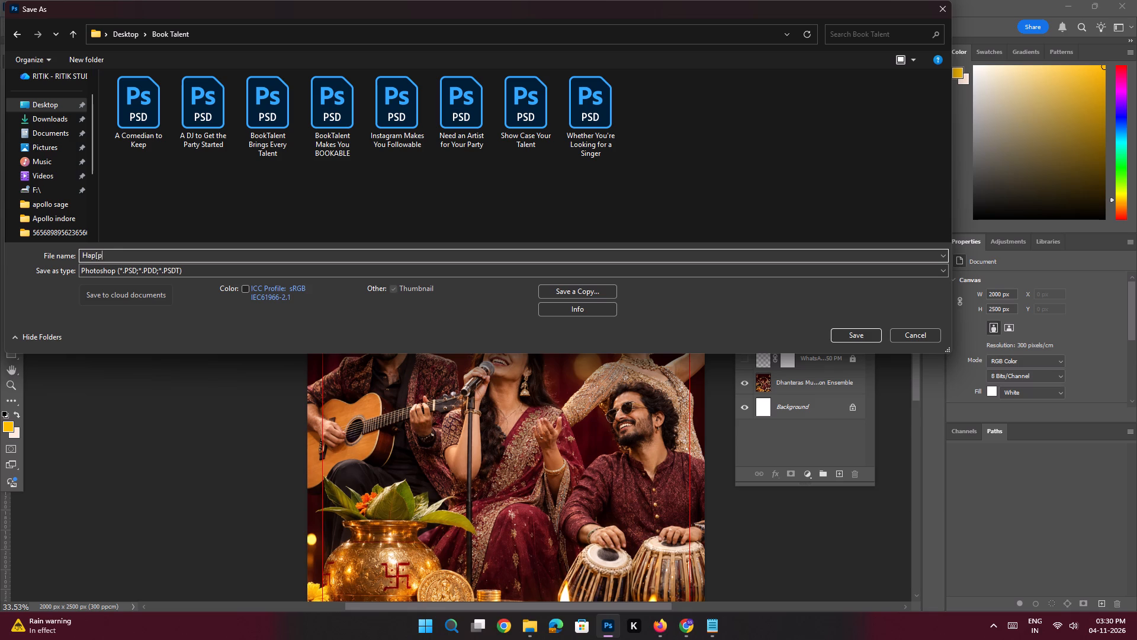
key(BackSpace)
key(BackSpace)
key(BackSpace)
key(BackSpace)
key(BackSpace)
key(BackSpace)
text(HYappy)
key(space)
key(BackSpace)
key(BackSpace)
key(BackSpace)
key(BackSpace)
key(BackSpace)
key(BackSpace)
key(BackSpace)
key(BackSpace)
key(BackSpace)
key(BackSpace)
key(BackSpace)
key(BackSpace)
key(BackSpace)
key(BackSpace)
key(BackSpace)
key(BackSpace)
key(BackSpace)
key(BackSpace)
key(BackSpace)
text(Ha)
text(ppy)
key(space)
text(Gh)
key(n)
key(BackSpace)
key(BackSpace)
key(BackSpace)
text(Dhan)
text(te)
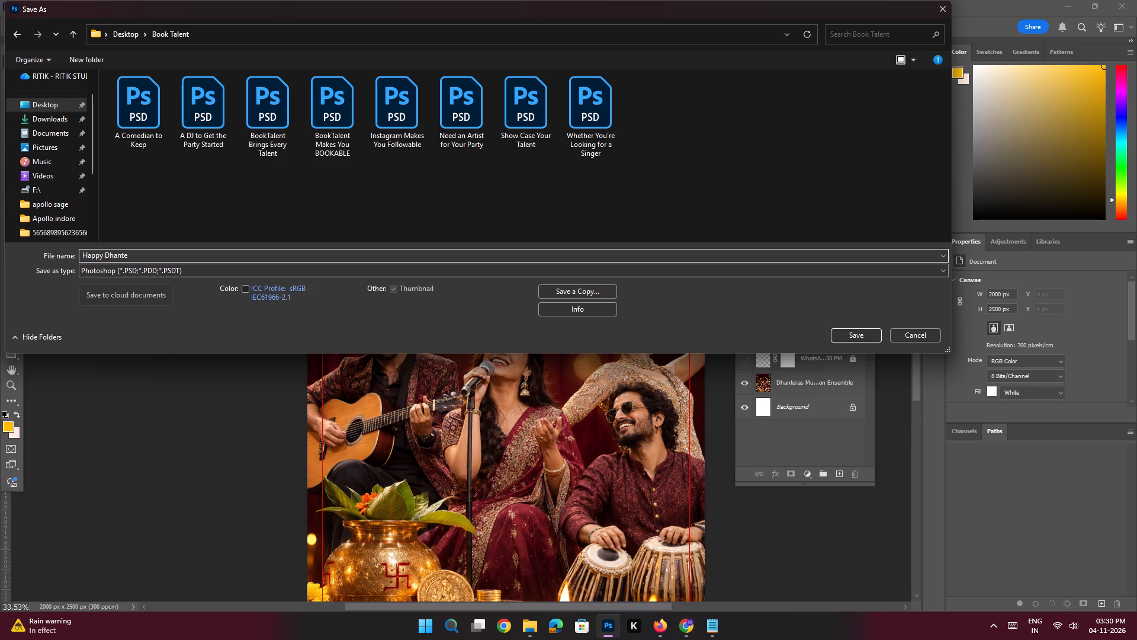
text(rous)
key(Return)
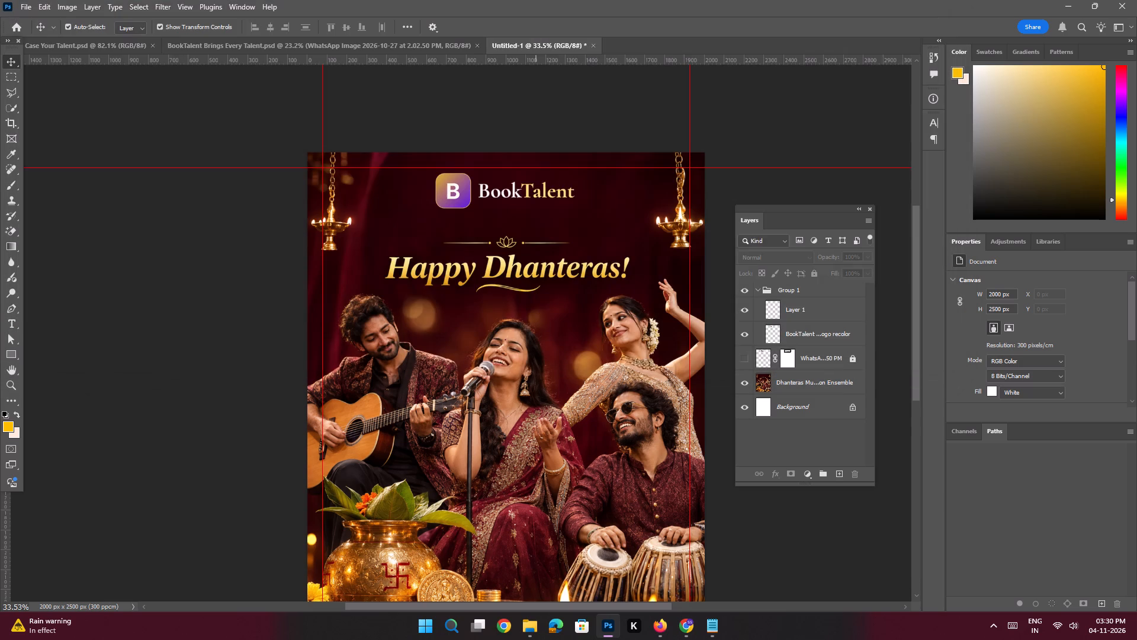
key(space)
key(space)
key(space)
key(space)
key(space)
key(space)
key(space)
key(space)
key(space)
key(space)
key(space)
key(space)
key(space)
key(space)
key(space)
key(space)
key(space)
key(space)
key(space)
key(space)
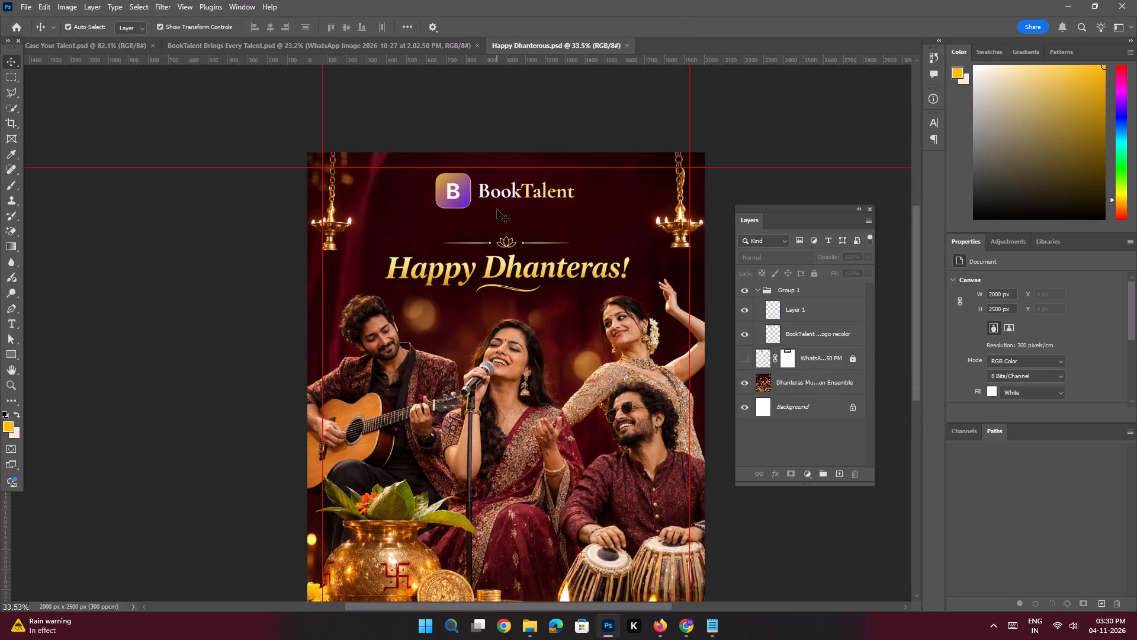
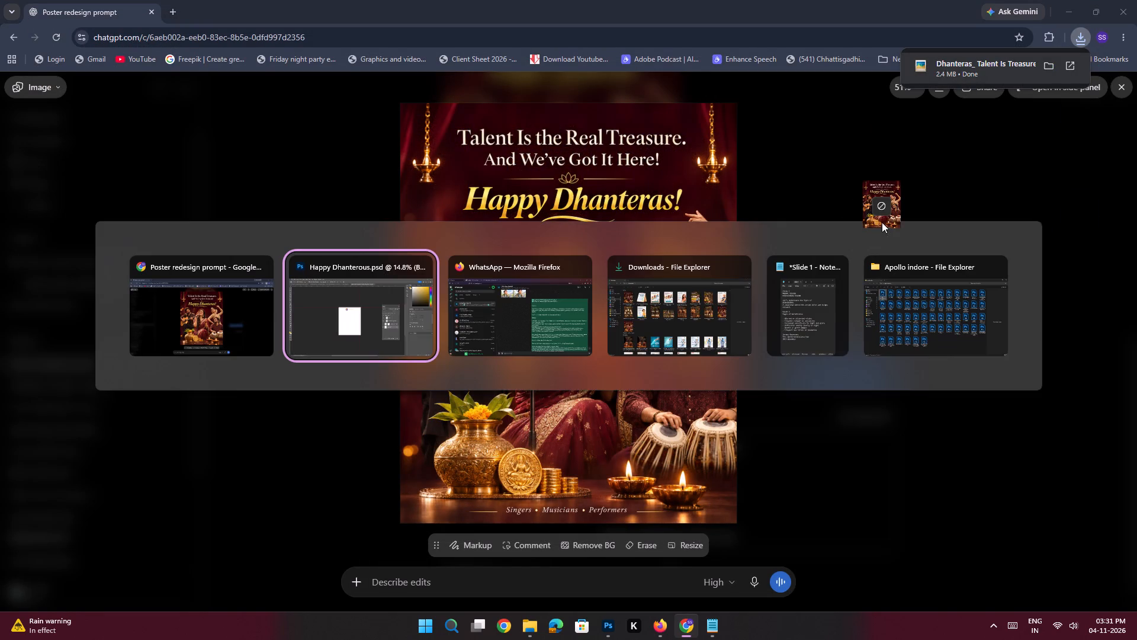
drag(882, 222, 494, 335)
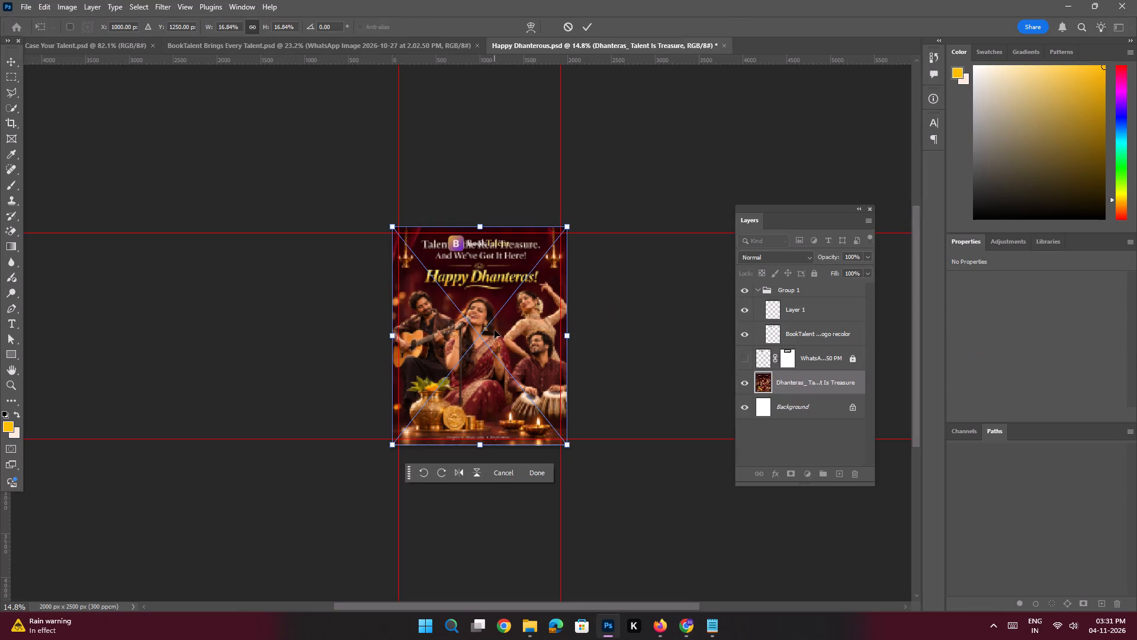
key(Return)
key(Return)
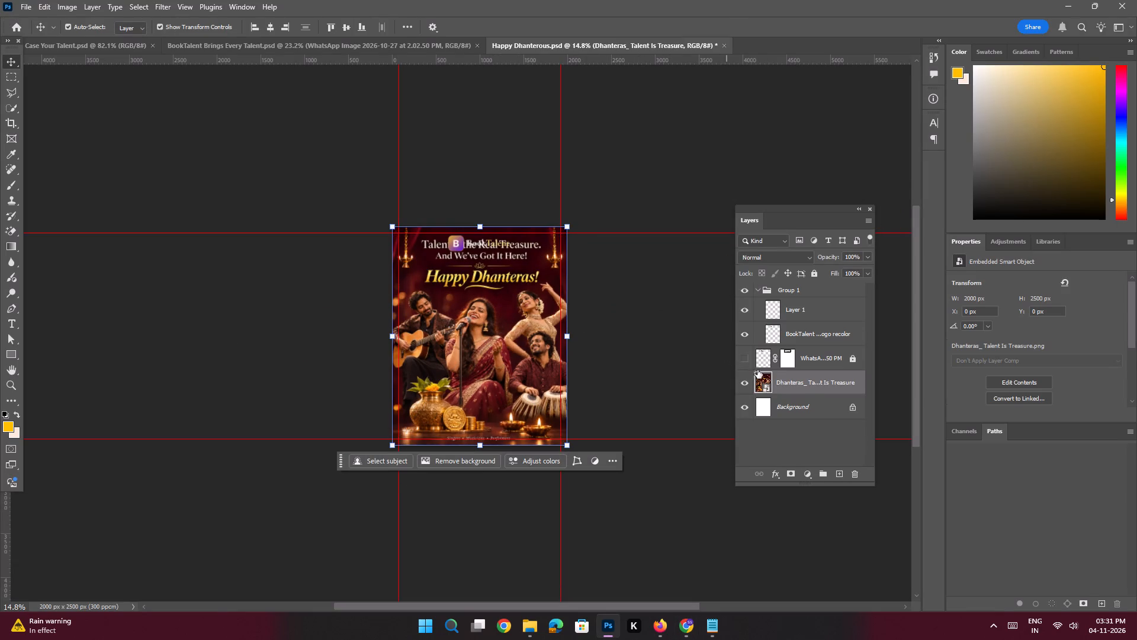
Collapse Group 1 and move the poster layer above it in the layer stack.
click(760, 288)
drag(785, 332, 791, 275)
Rasterize the placed Dhanteras poster layer into a pixel layer.
key(space)
ctrl+drag(502, 244, 505, 250)
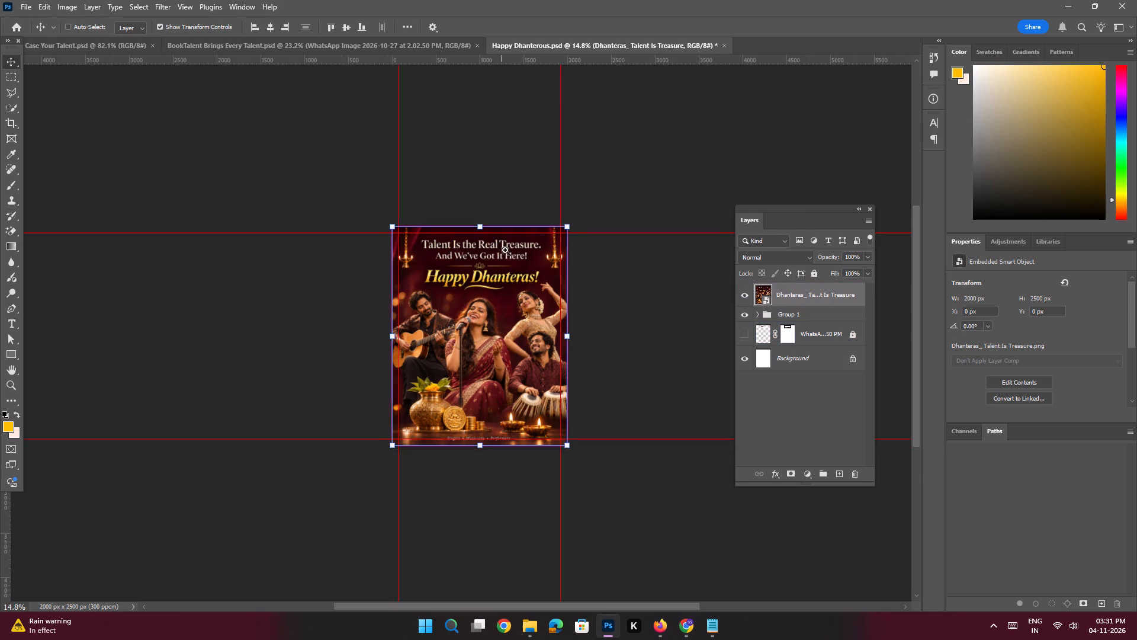
ctrl+drag(505, 250, 558, 347)
drag(550, 271, 551, 280)
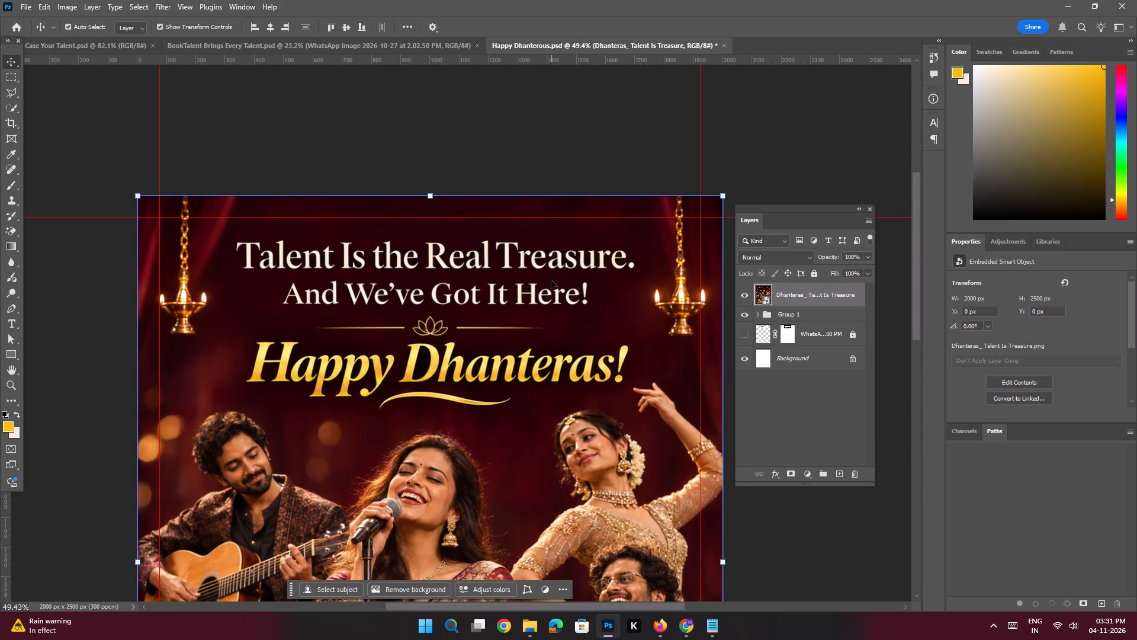
key(e)
click(532, 286)
click(524, 235)
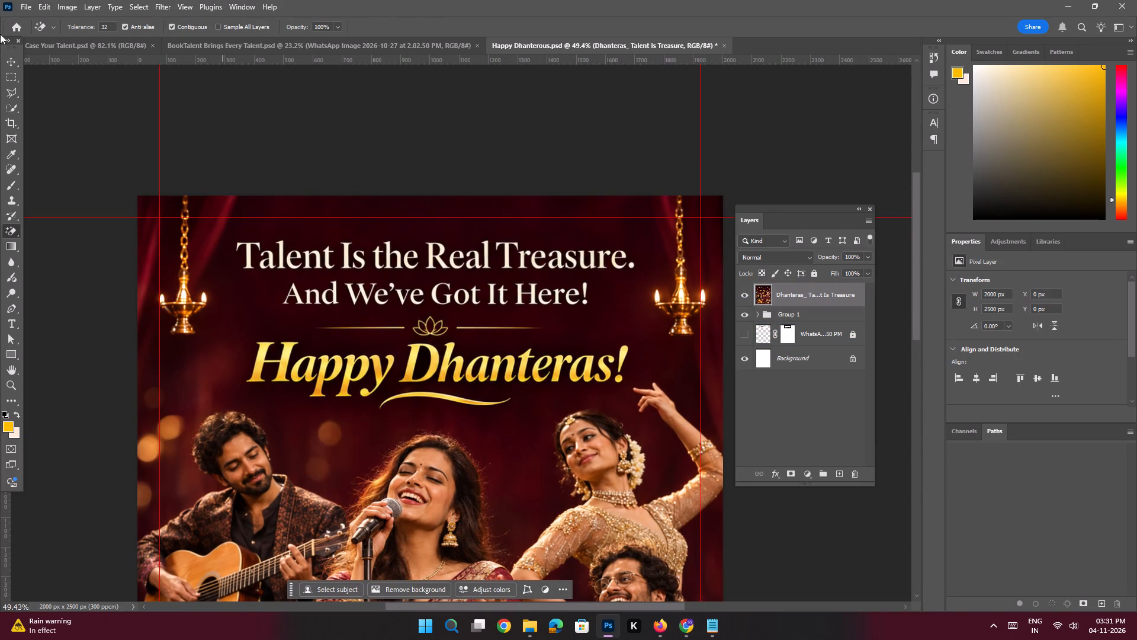
Outline the poster's headline, lotus divider and "Happy Dhanteras!" lettering with the Polygonal Lasso and run Generative Fill with the prompt "Remove this".
click(9, 99)
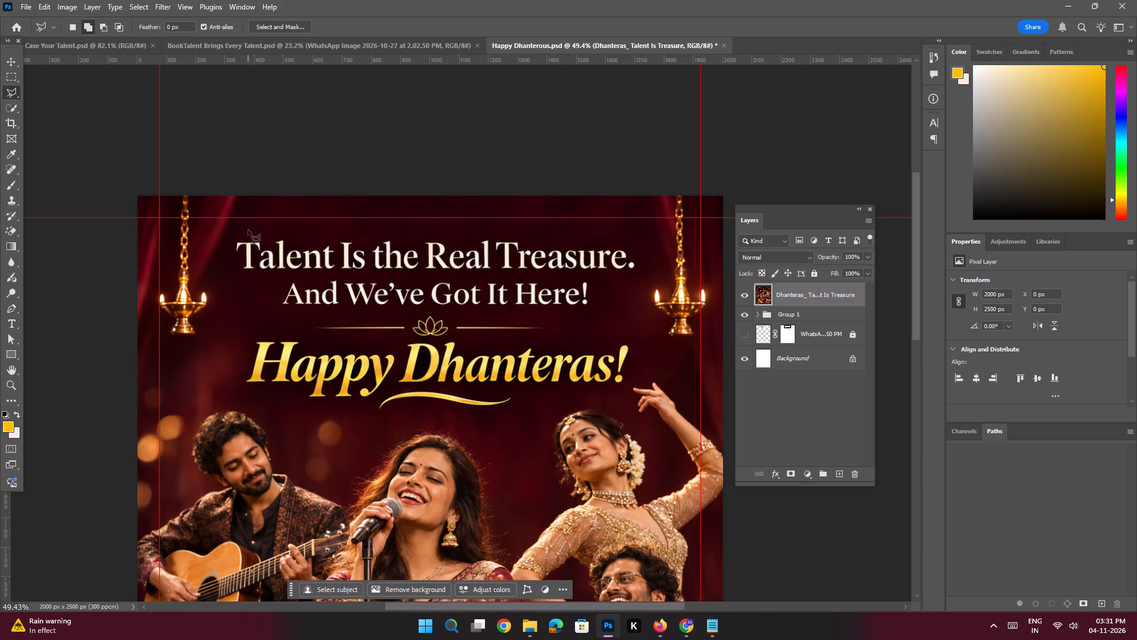
click(243, 235)
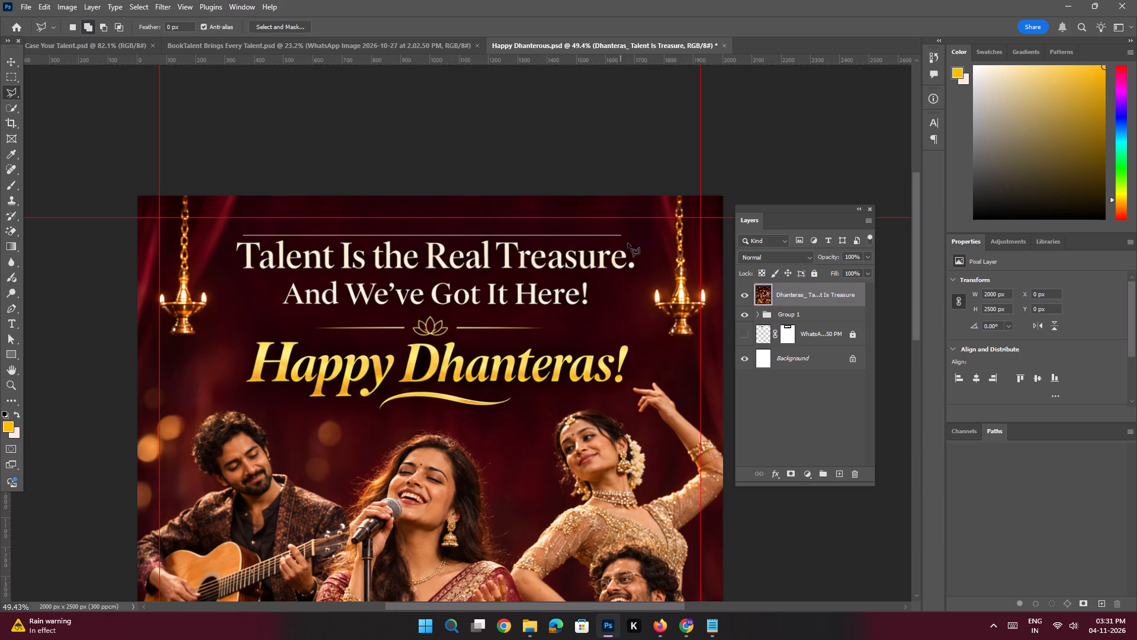
shift+click(631, 244)
click(642, 260)
drag(642, 276, 634, 277)
click(620, 286)
click(596, 281)
click(596, 316)
click(547, 321)
click(553, 348)
click(619, 337)
click(630, 339)
click(635, 351)
click(628, 376)
drag(619, 388, 614, 388)
click(520, 392)
click(523, 405)
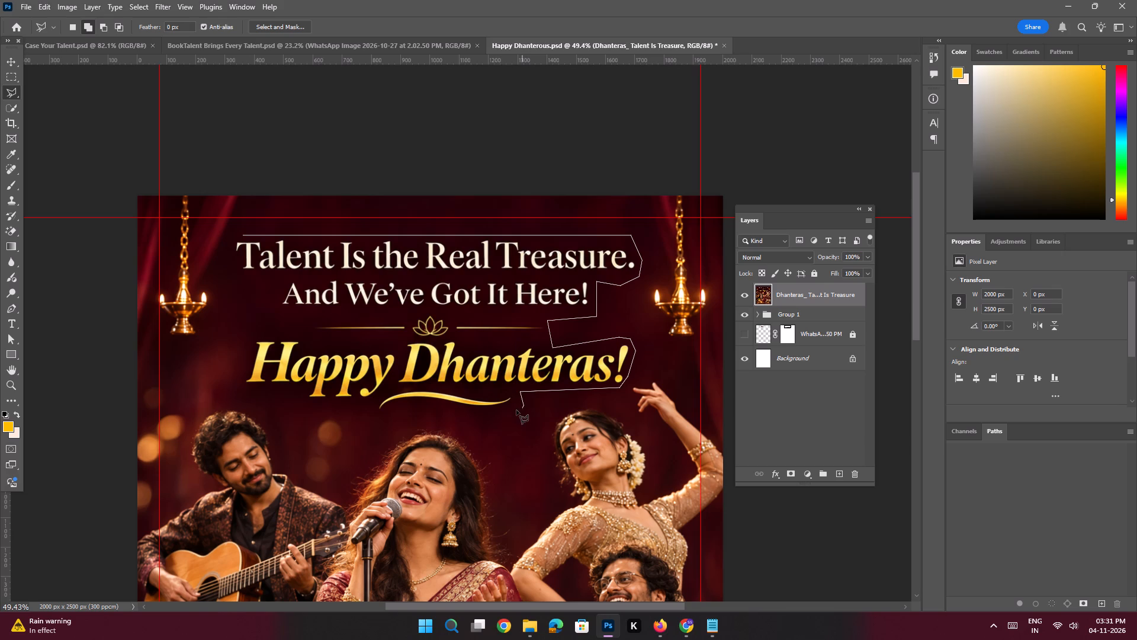
click(513, 413)
drag(494, 417, 488, 417)
click(408, 414)
click(380, 415)
drag(324, 408, 319, 407)
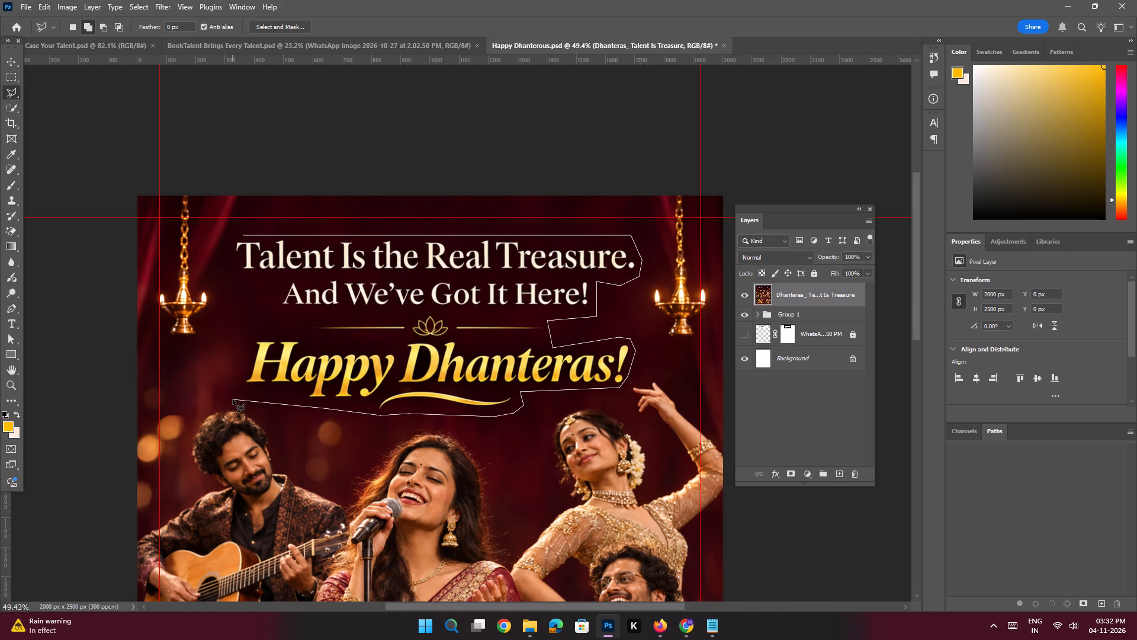
click(233, 399)
drag(229, 382, 231, 374)
drag(240, 318, 240, 306)
click(229, 267)
click(229, 246)
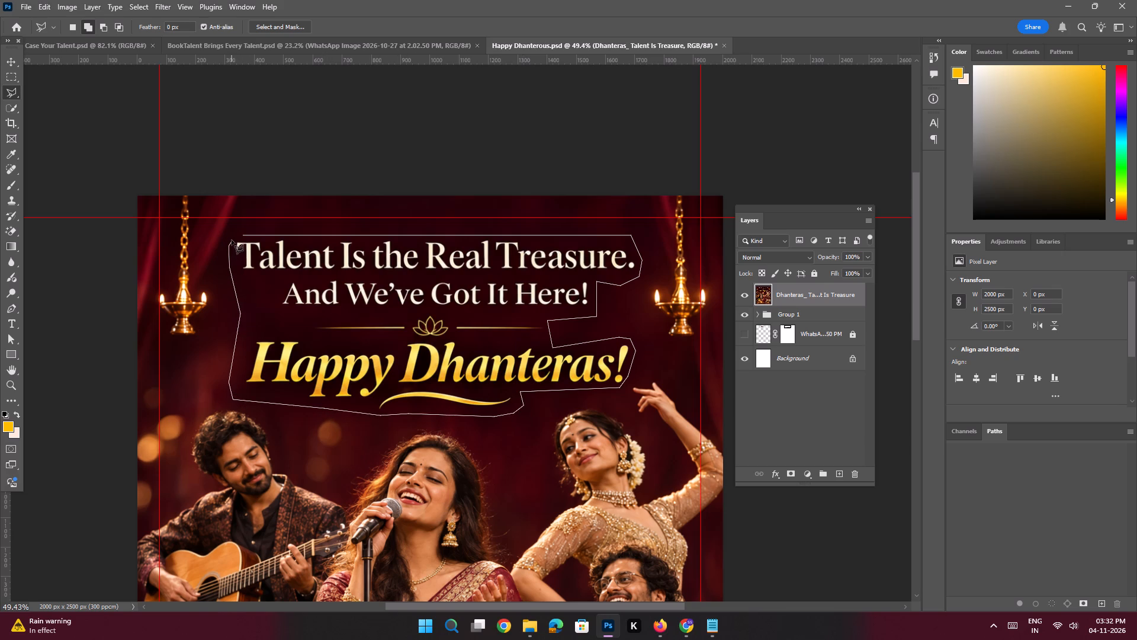
click(232, 240)
click(244, 234)
click(361, 434)
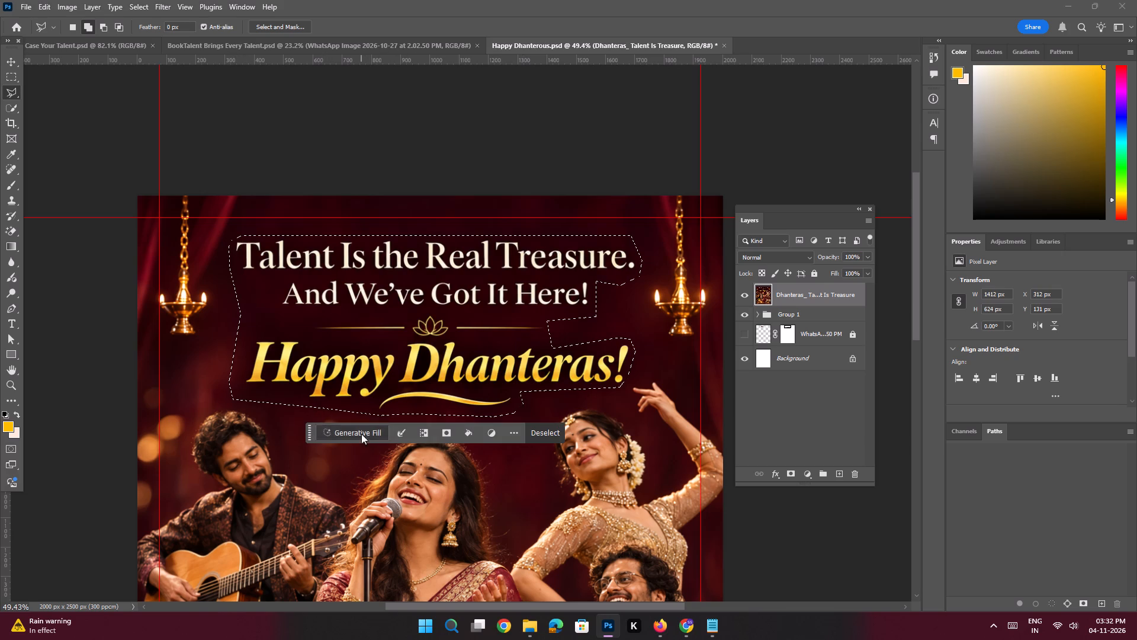
text(Remo)
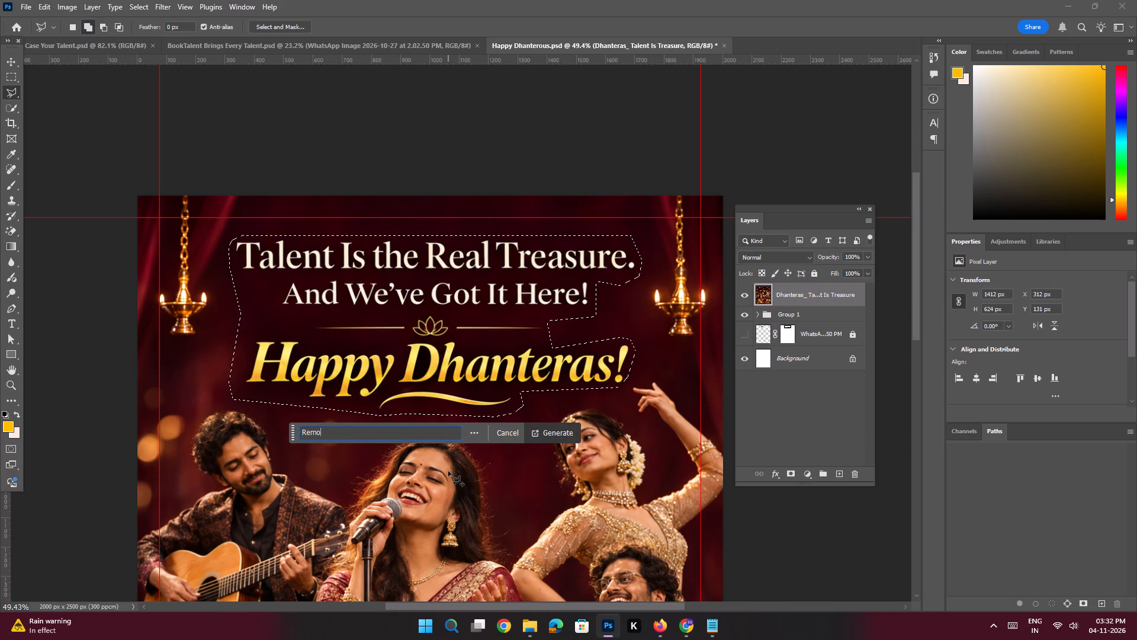
text(ve this)
key(space)
key(Return)
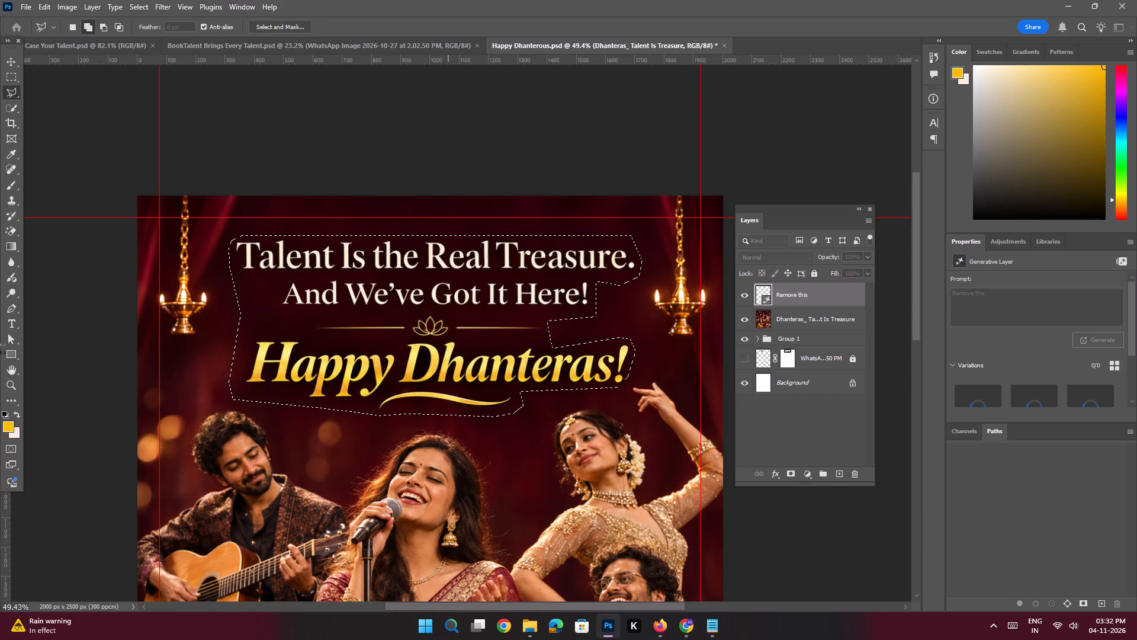
Convert the generative fill layer and the poster layer together into one Smart Object.
shift+click(794, 313)
scroll(825, 295, up, 1)
right_click(825, 295)
click(876, 535)
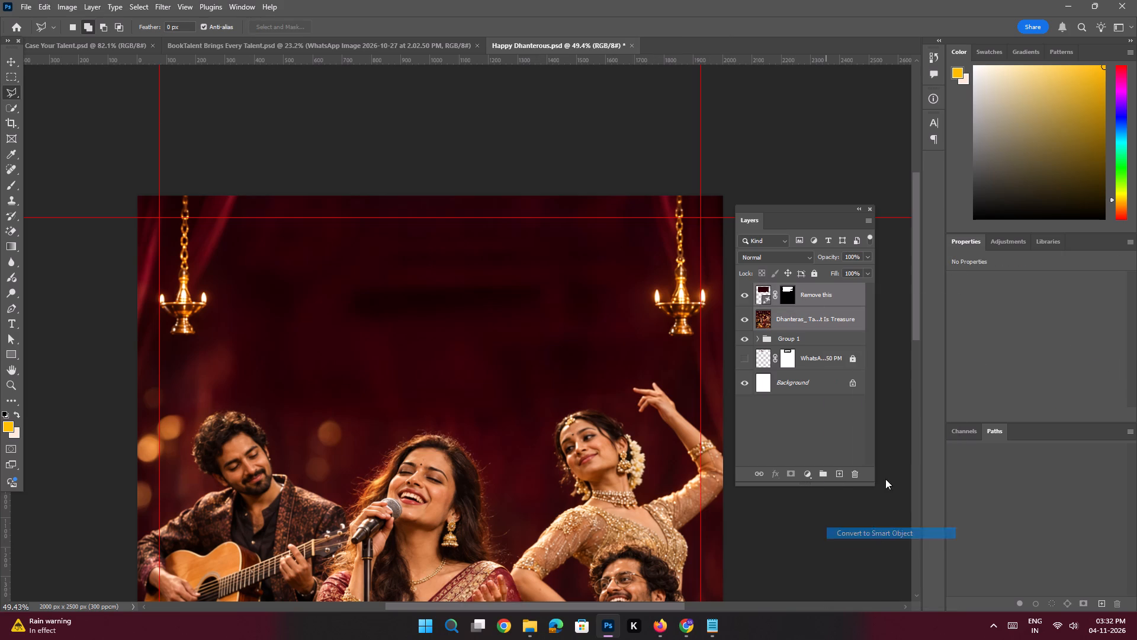
Move the combined poster Smart Object down the layer stack to directly above the Background layer.
drag(807, 294, 812, 348)
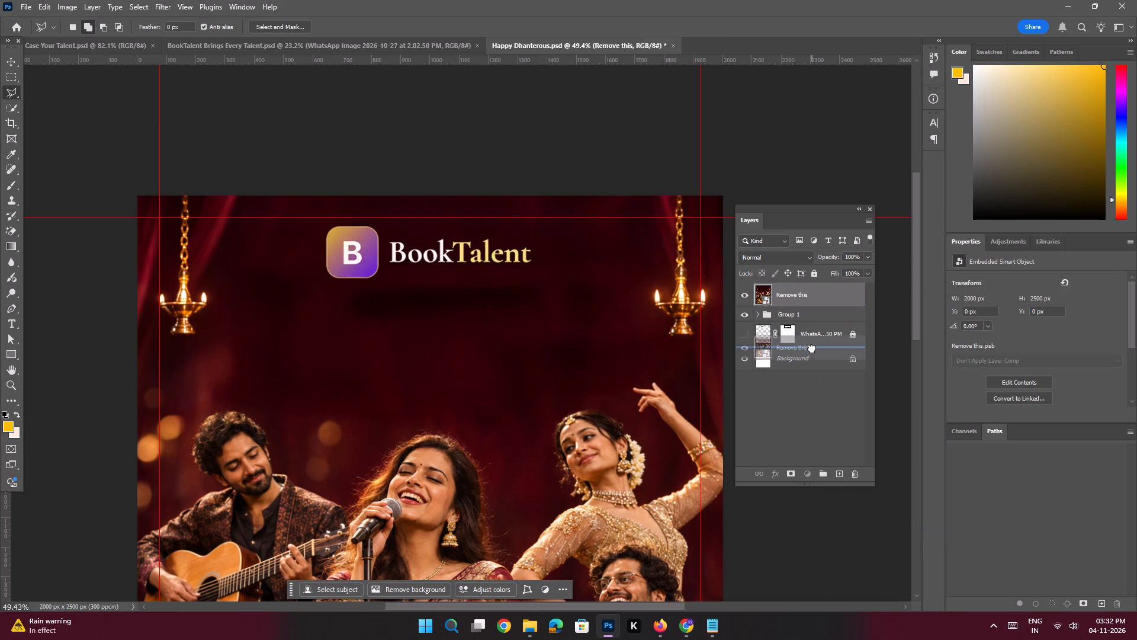
drag(812, 348, 813, 348)
key(space)
ctrl+drag(489, 297, 443, 285)
drag(460, 316, 481, 288)
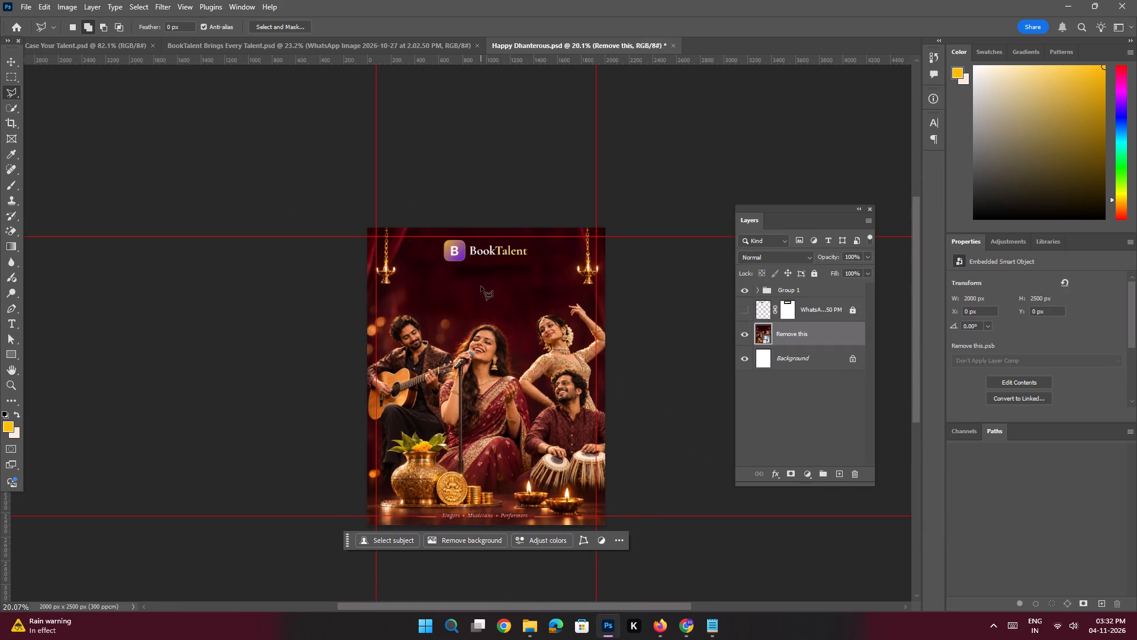
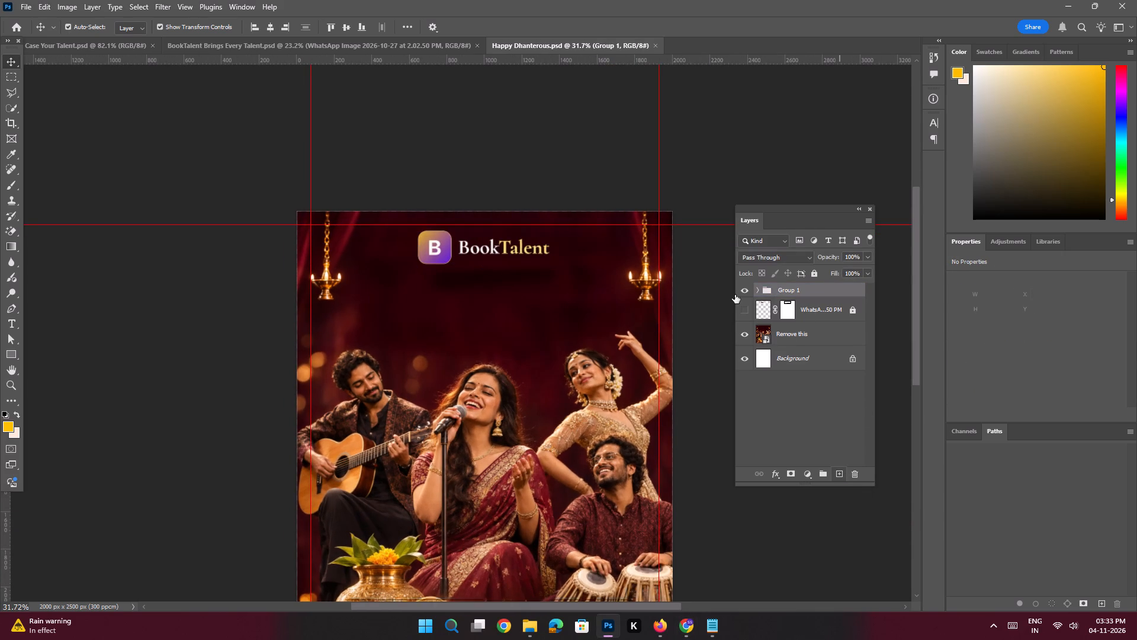
Paste the centered headline "Talent Is the Real Treasure. And We've Got It Here!" as text below the logo and center it horizontally on the canvas.
key(space)
ctrl+drag(456, 265, 480, 303)
key(t)
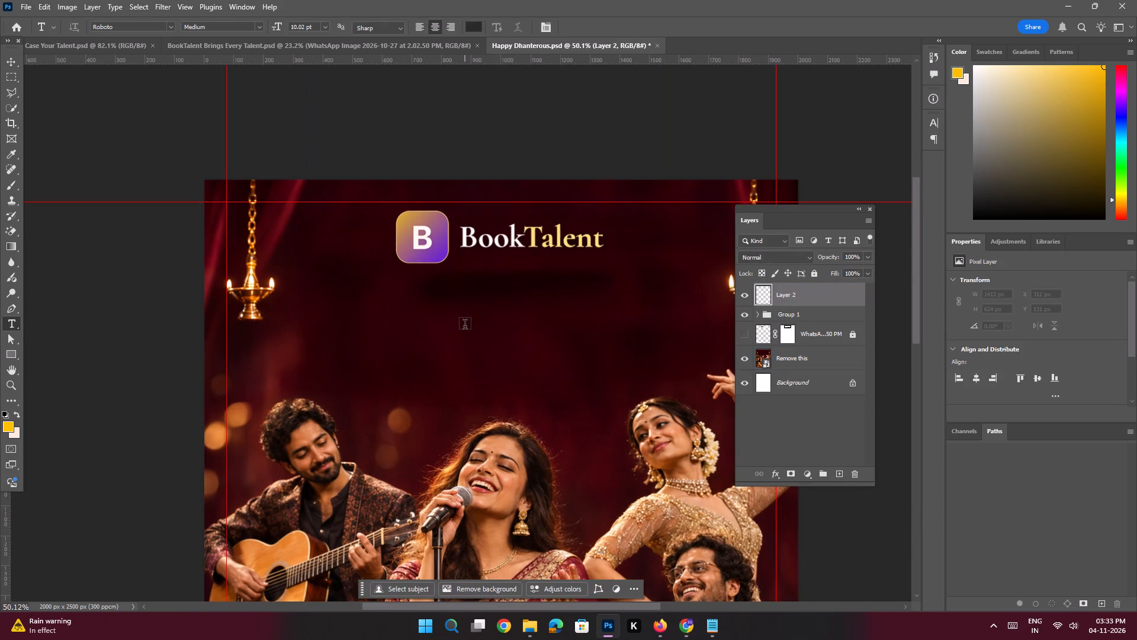
click(465, 326)
key(ctrl+v)
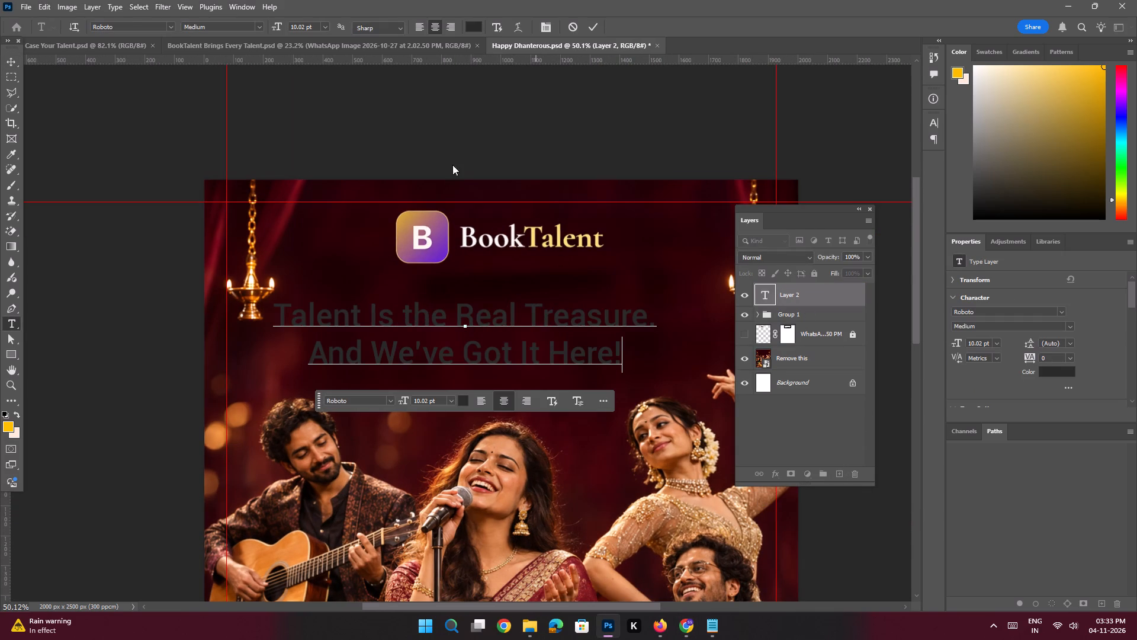
click(12, 60)
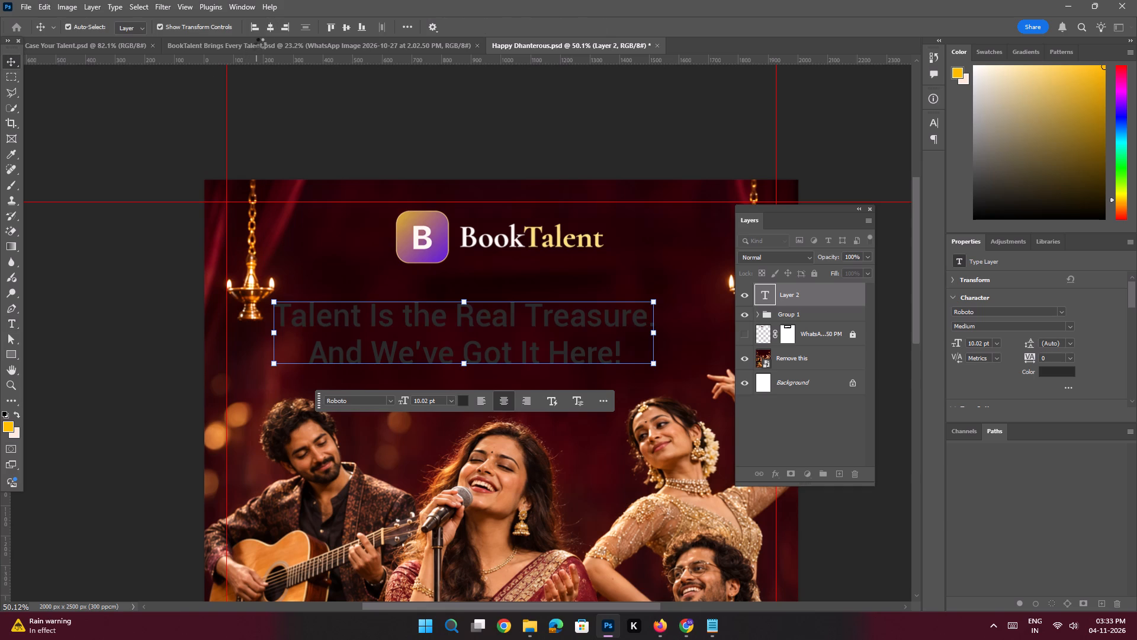
double_click(272, 30)
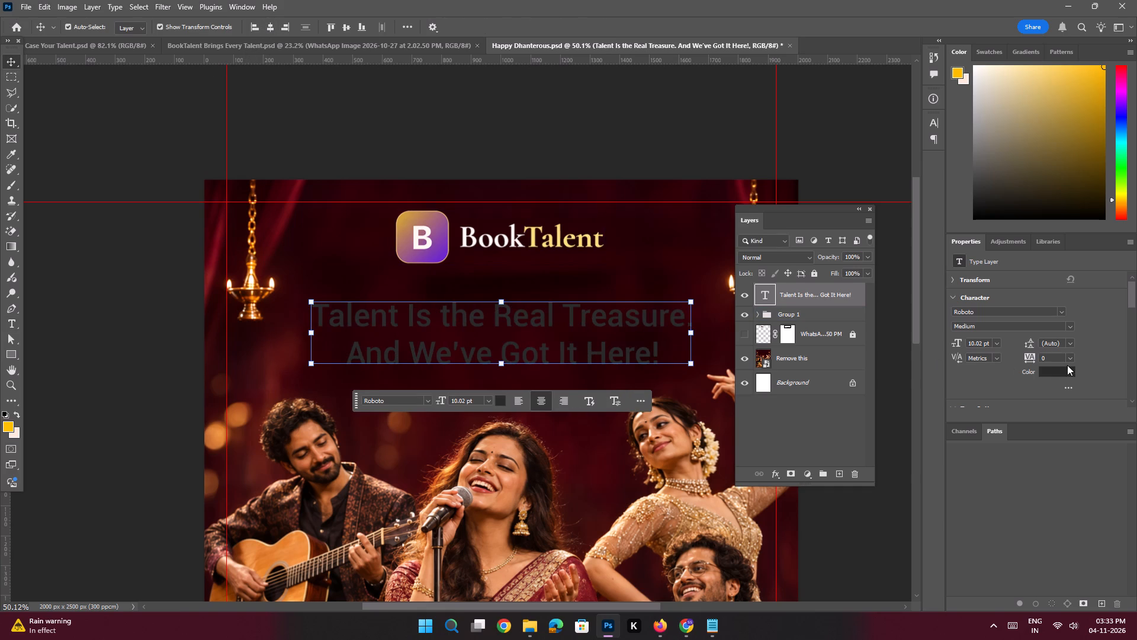
Set the headline text color to white, #ffffff.
click(1059, 373)
drag(840, 470, 581, 203)
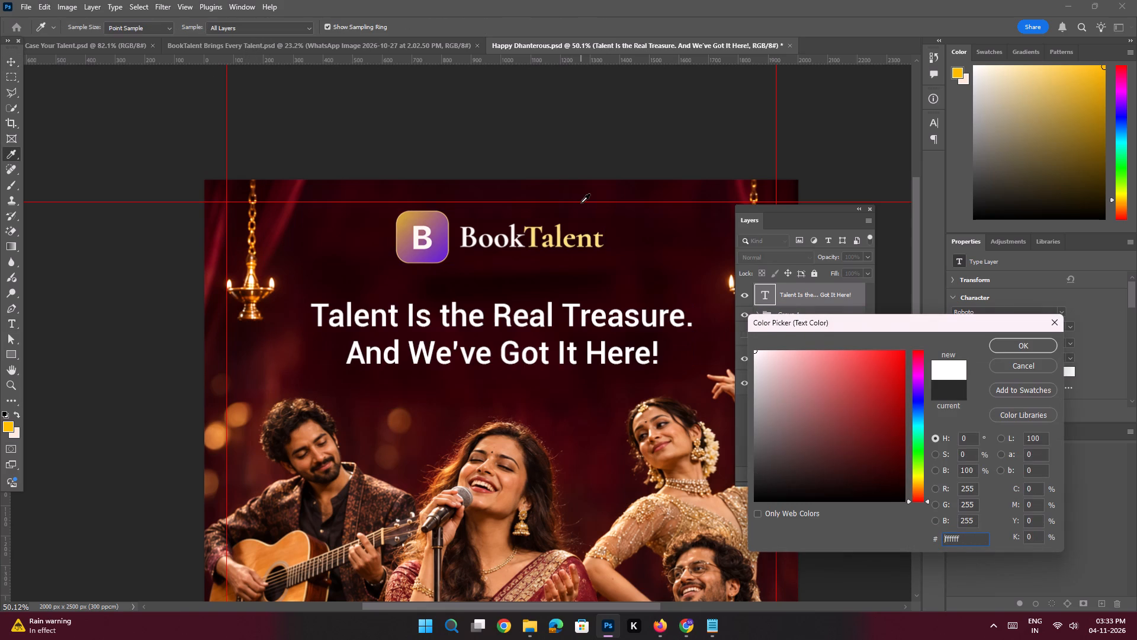
key(Return)
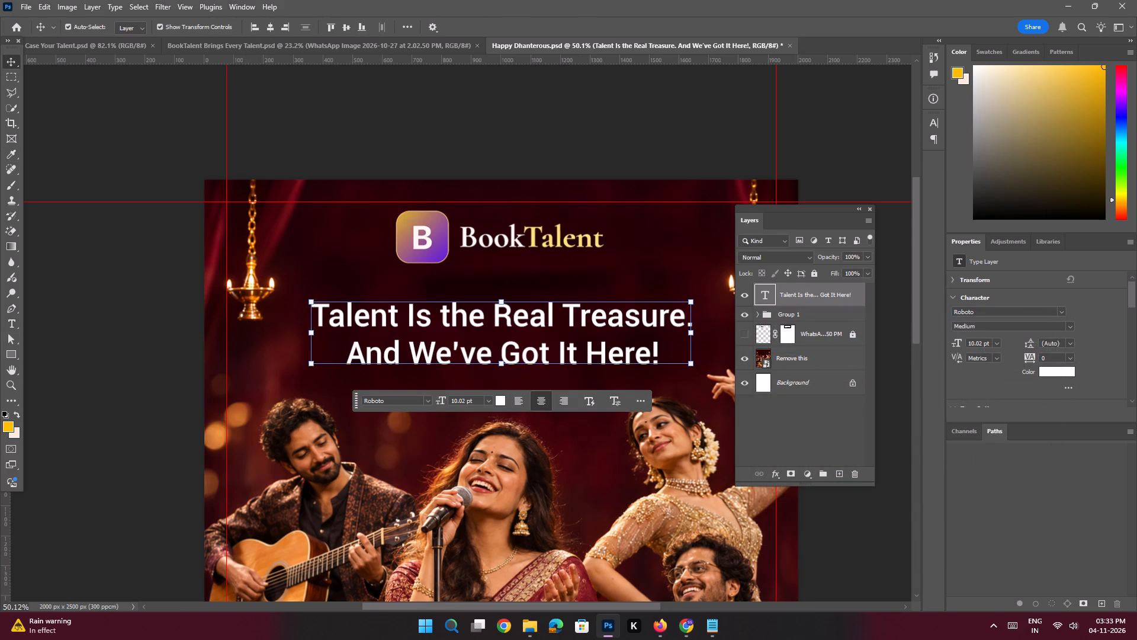
Set the headline font size to 7 pt.
drag(983, 341, 905, 311)
key(7)
key(Return)
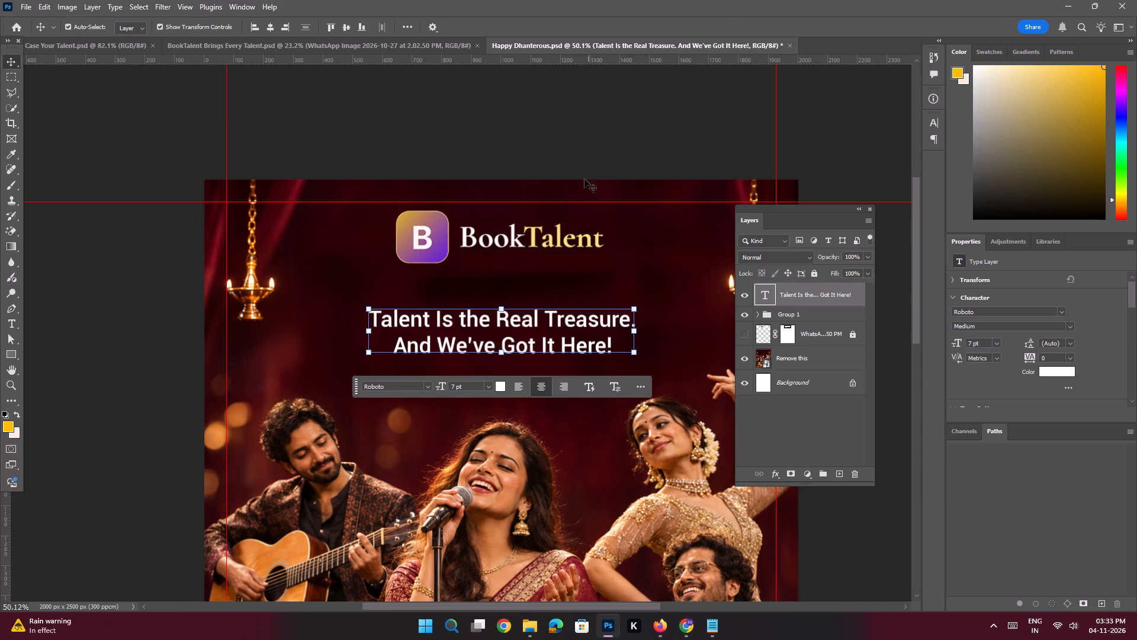
Move the headline text slightly up, closer to the BookTalent logo.
shift+drag(581, 317, 578, 299)
key(space)
key(space)
key(space)
key(space)
key(space)
key(space)
key(space)
key(space)
key(space)
key(space)
key(space)
key(space)
key(space)
key(space)
key(space)
key(space)
key(space)
key(space)
key(space)
key(space)
click(578, 299)
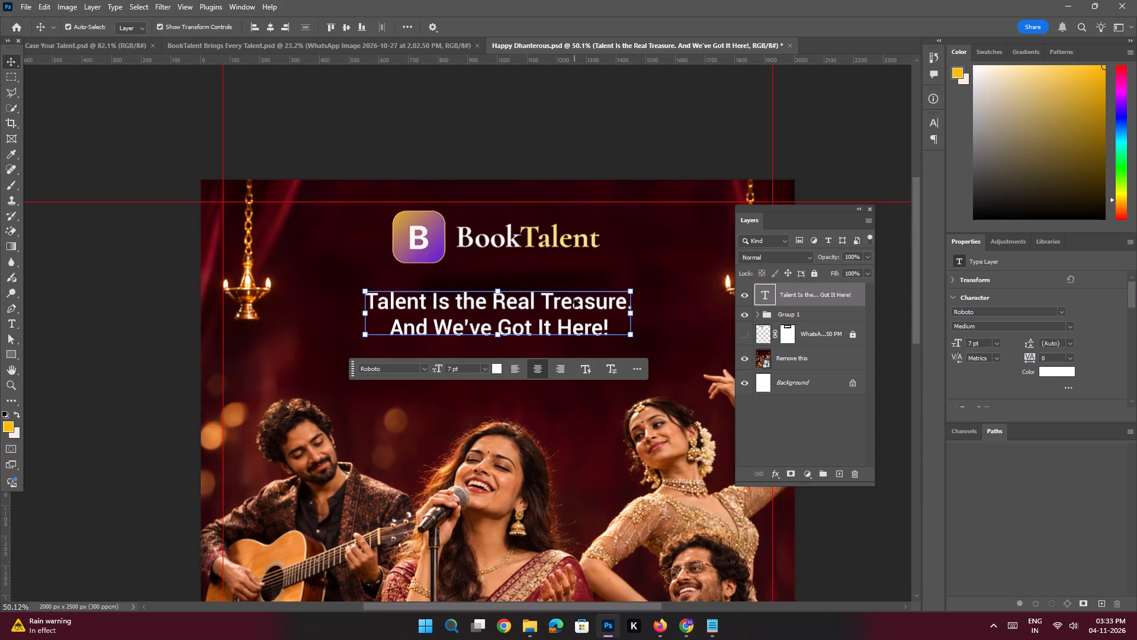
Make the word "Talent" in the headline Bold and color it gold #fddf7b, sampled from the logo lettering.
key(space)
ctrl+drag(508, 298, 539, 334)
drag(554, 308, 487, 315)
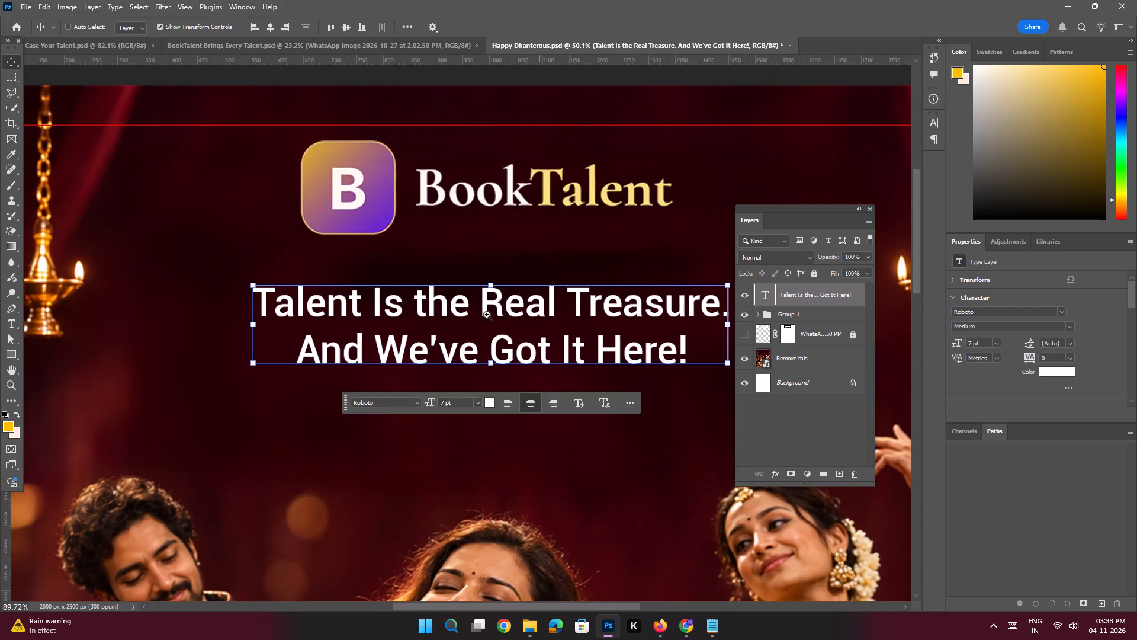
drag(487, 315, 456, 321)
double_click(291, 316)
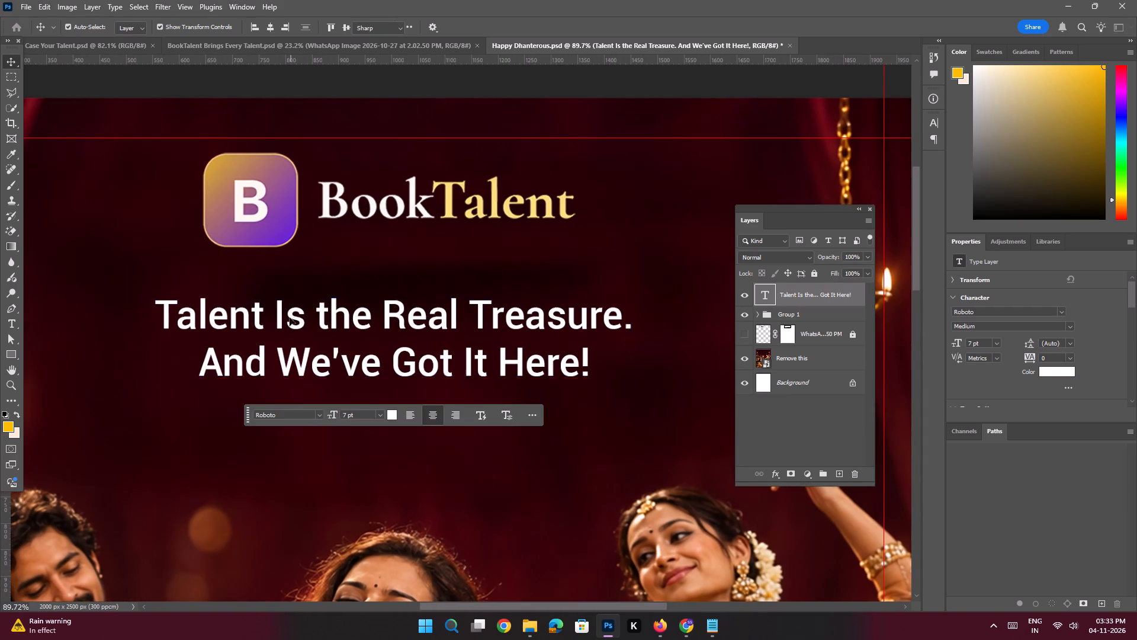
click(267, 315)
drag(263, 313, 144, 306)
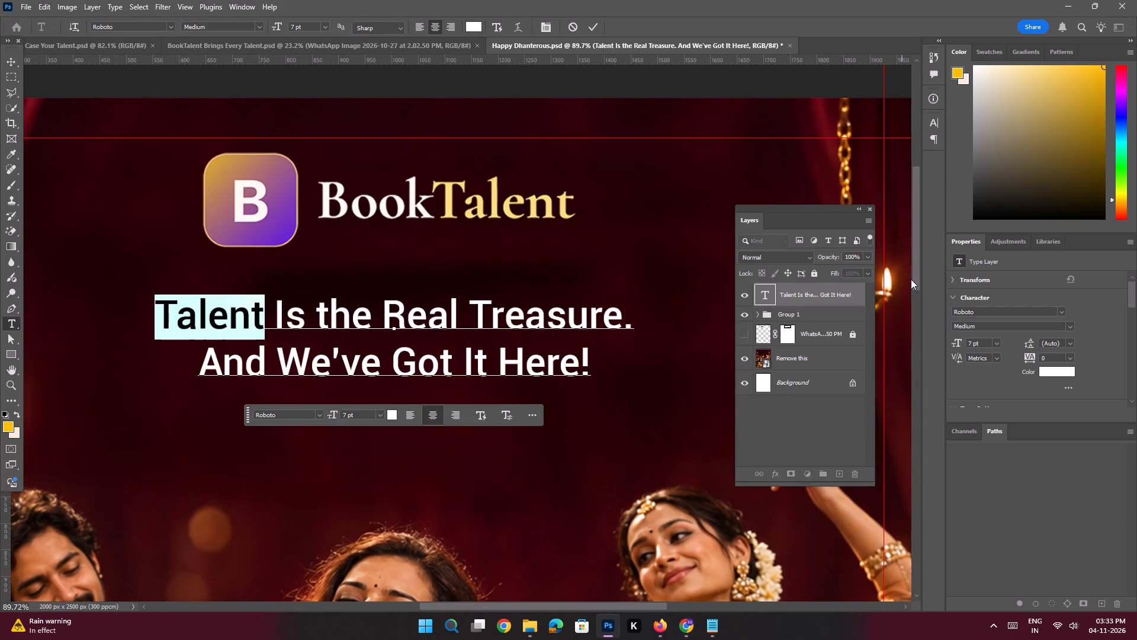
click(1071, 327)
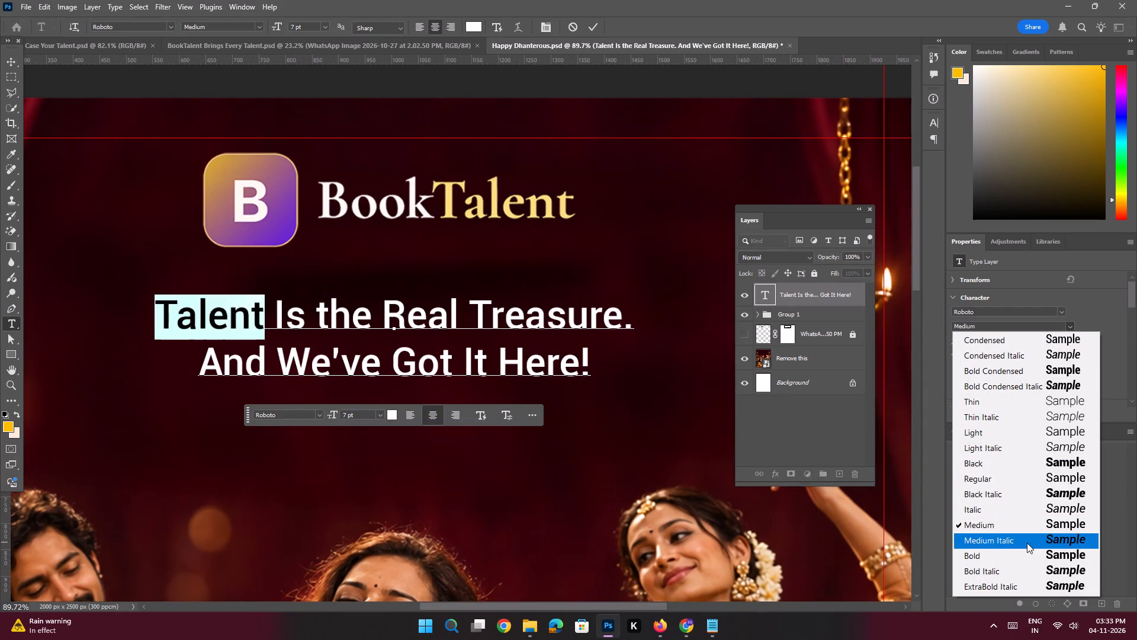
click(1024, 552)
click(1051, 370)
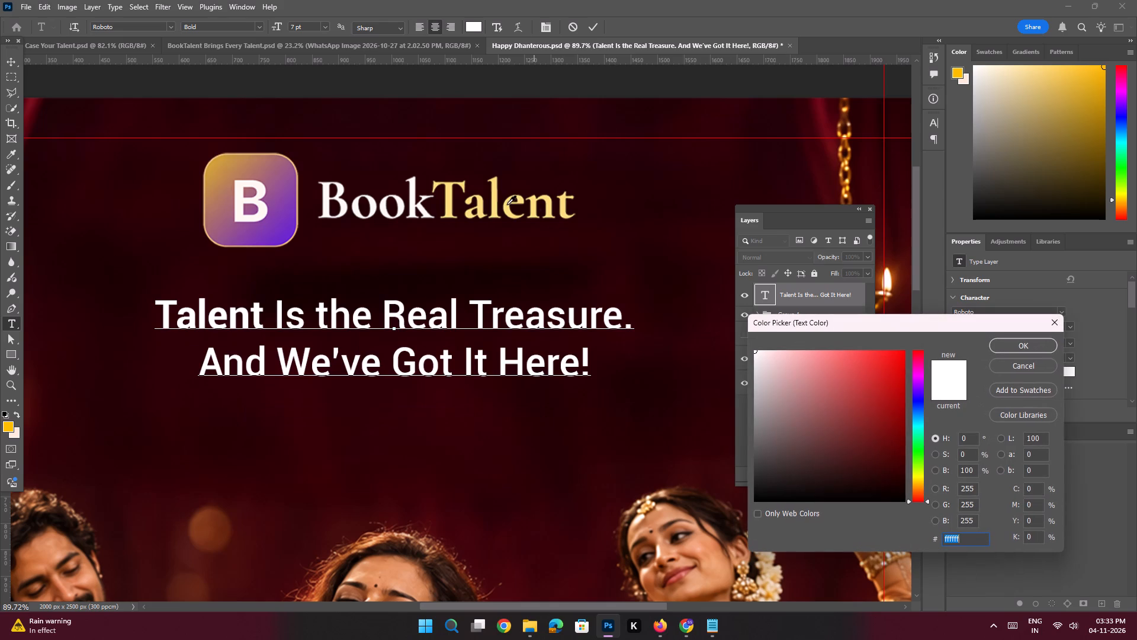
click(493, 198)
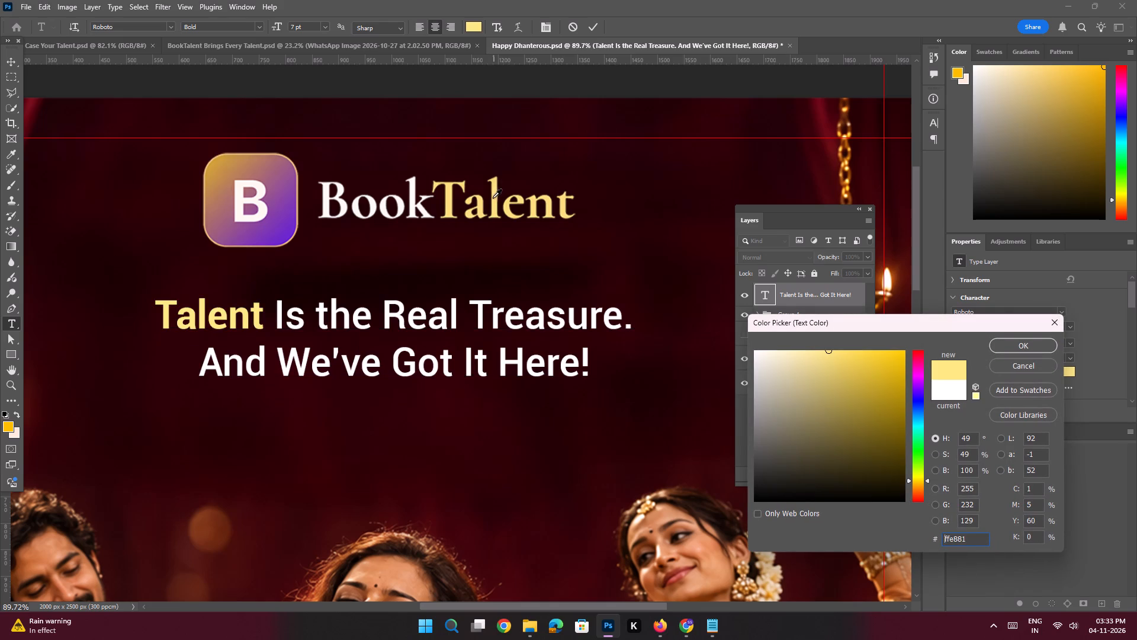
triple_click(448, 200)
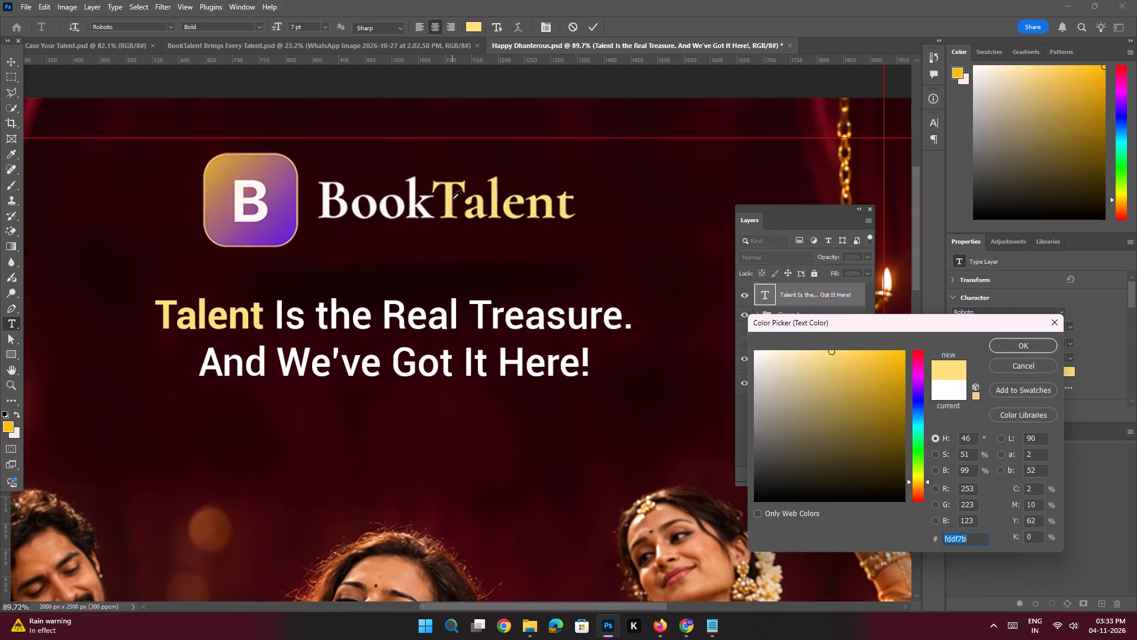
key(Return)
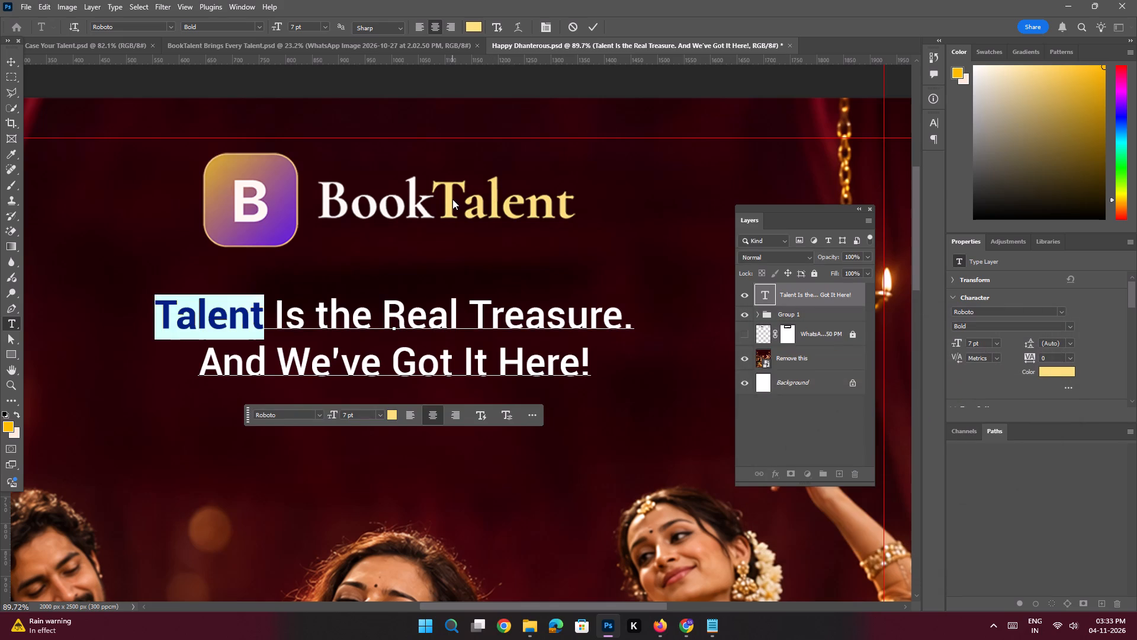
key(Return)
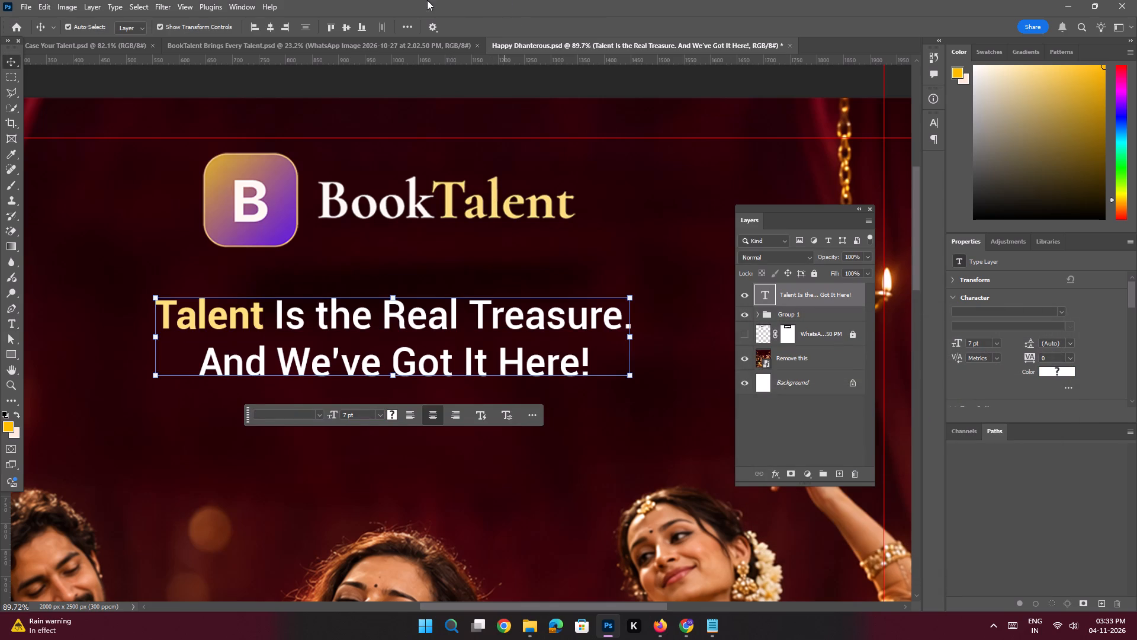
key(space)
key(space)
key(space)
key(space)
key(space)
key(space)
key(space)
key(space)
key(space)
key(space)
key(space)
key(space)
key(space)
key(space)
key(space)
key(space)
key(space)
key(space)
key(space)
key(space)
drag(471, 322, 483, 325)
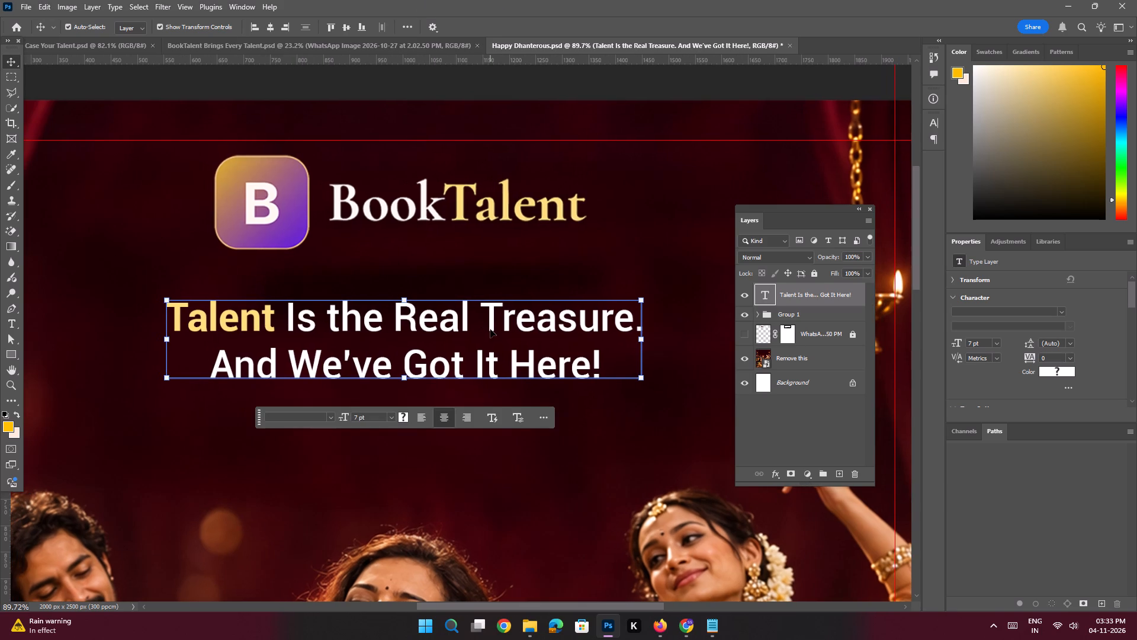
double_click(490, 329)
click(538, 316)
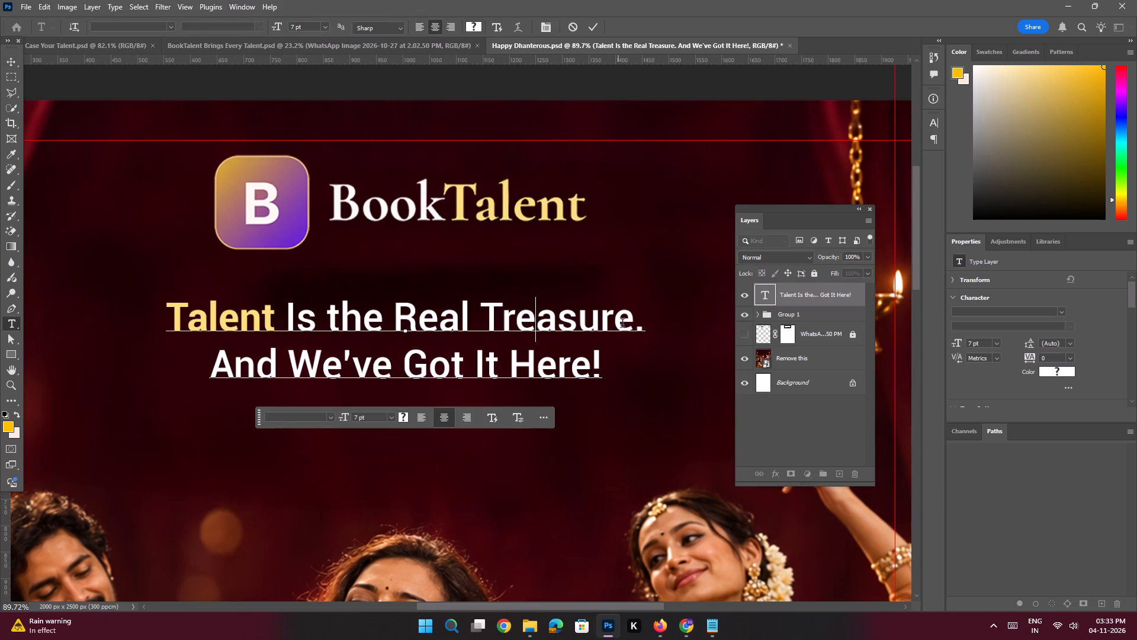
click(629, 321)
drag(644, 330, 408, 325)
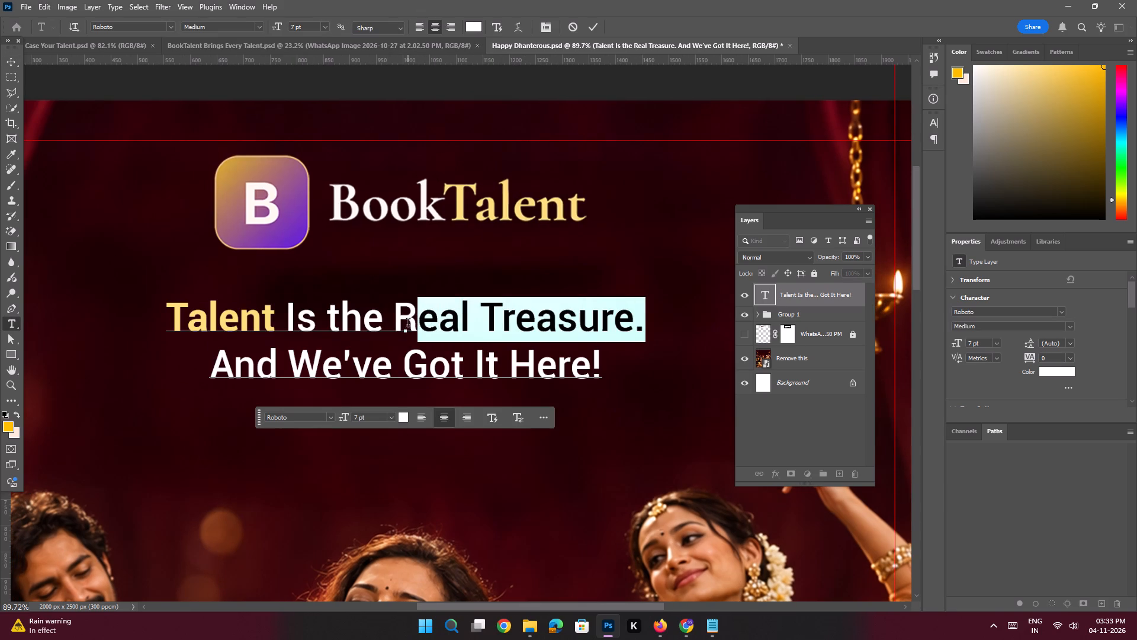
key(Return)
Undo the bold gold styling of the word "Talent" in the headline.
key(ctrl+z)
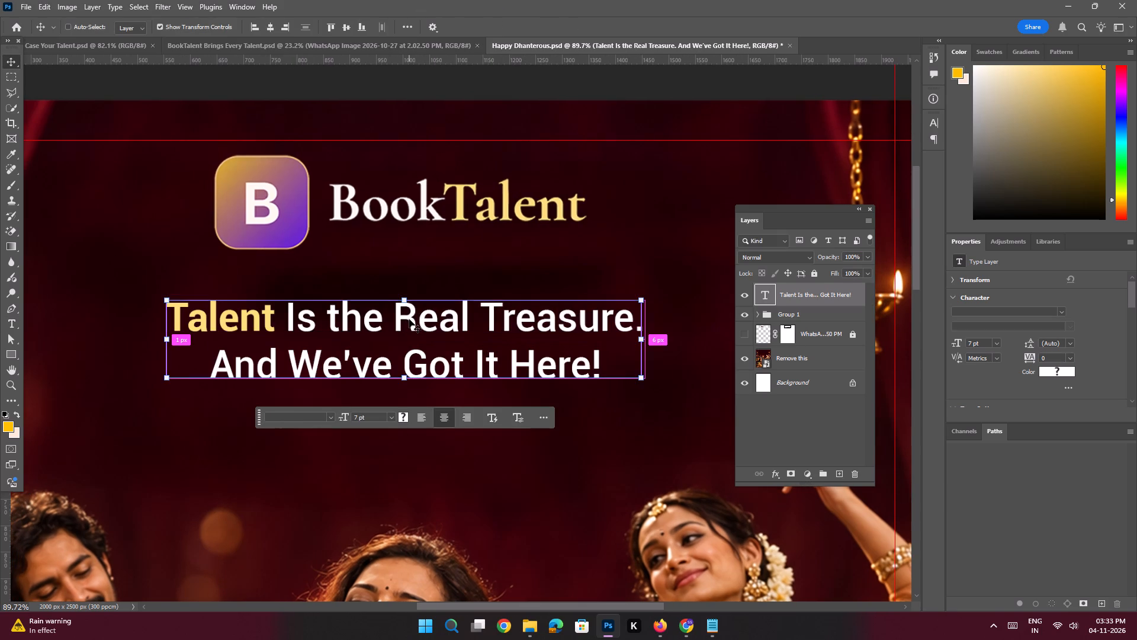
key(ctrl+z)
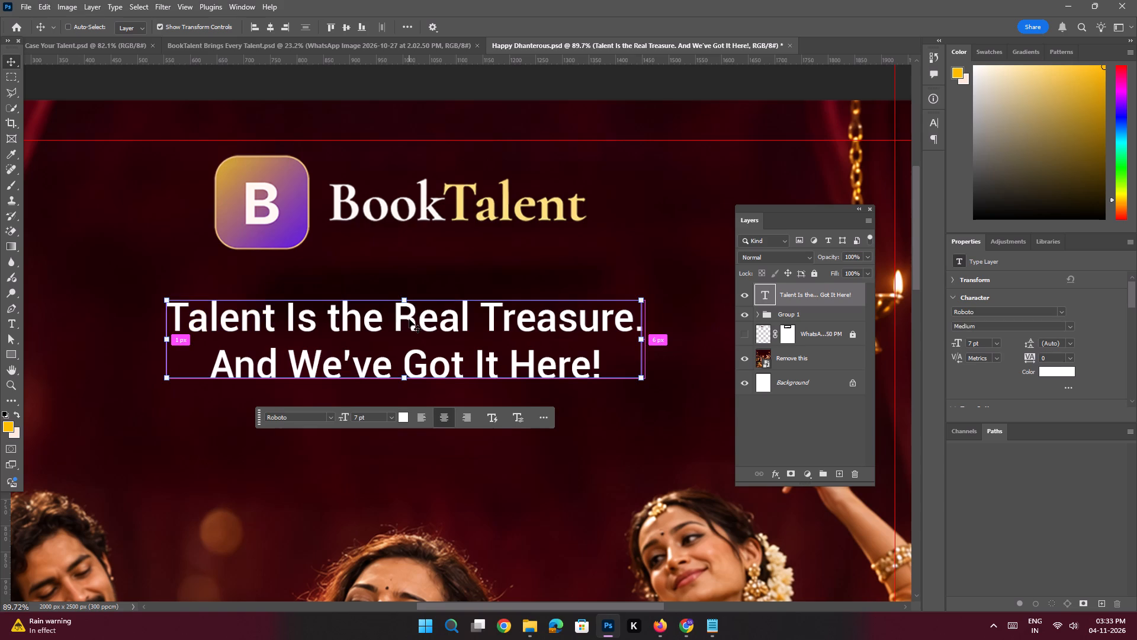
Set the whole headline's Roboto font style to Regular.
click(1072, 324)
click(955, 480)
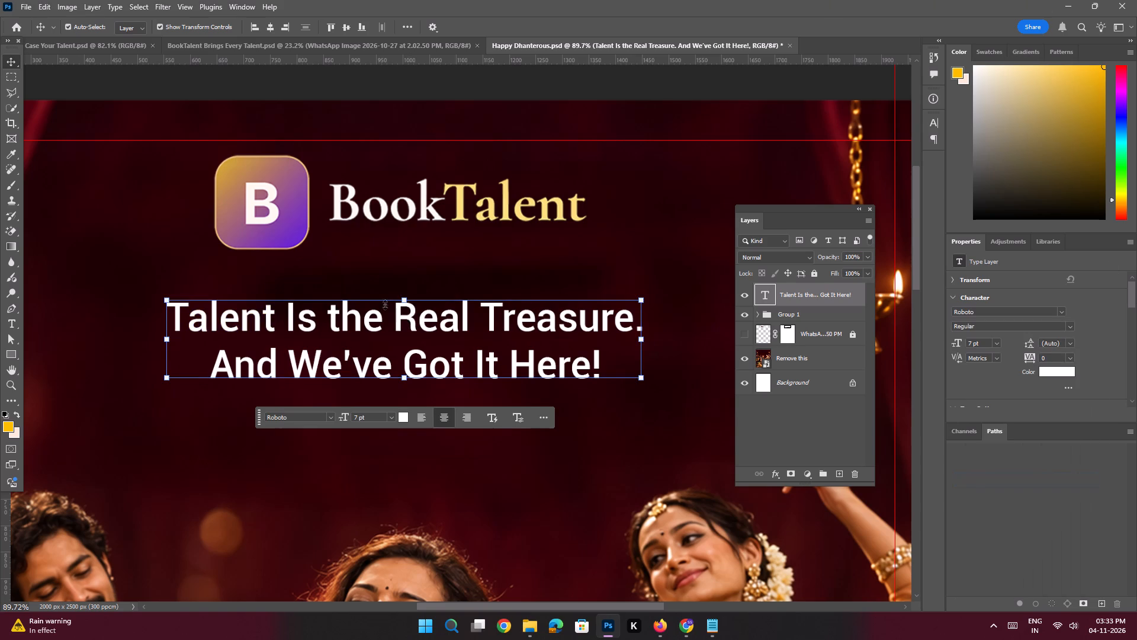
Make only the word "Talent" in the headline Bold and color it gold #fddd7c, sampled from the logo lettering.
key(space)
key(space)
key(space)
key(space)
key(space)
key(space)
key(space)
drag(317, 322, 336, 340)
double_click(303, 338)
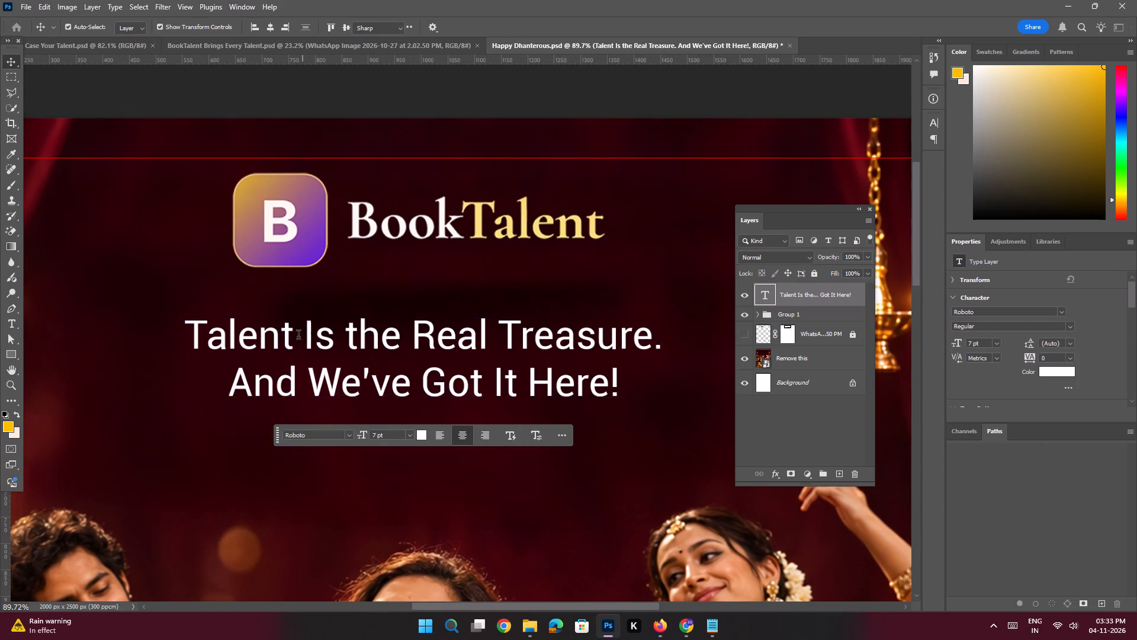
click(288, 331)
drag(297, 331, 156, 321)
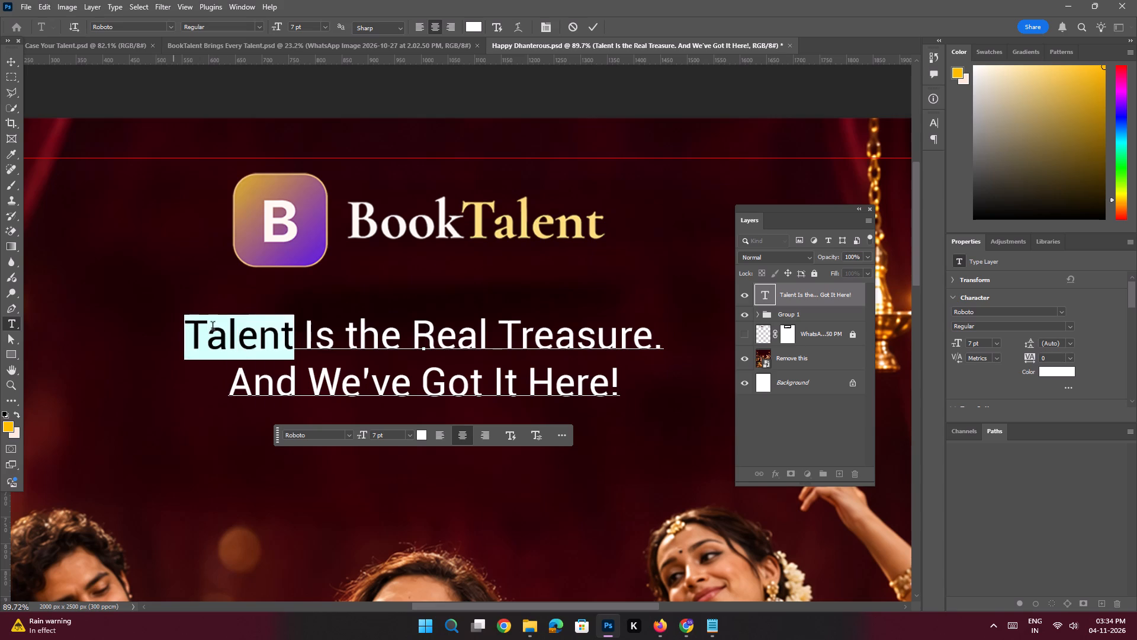
click(1070, 325)
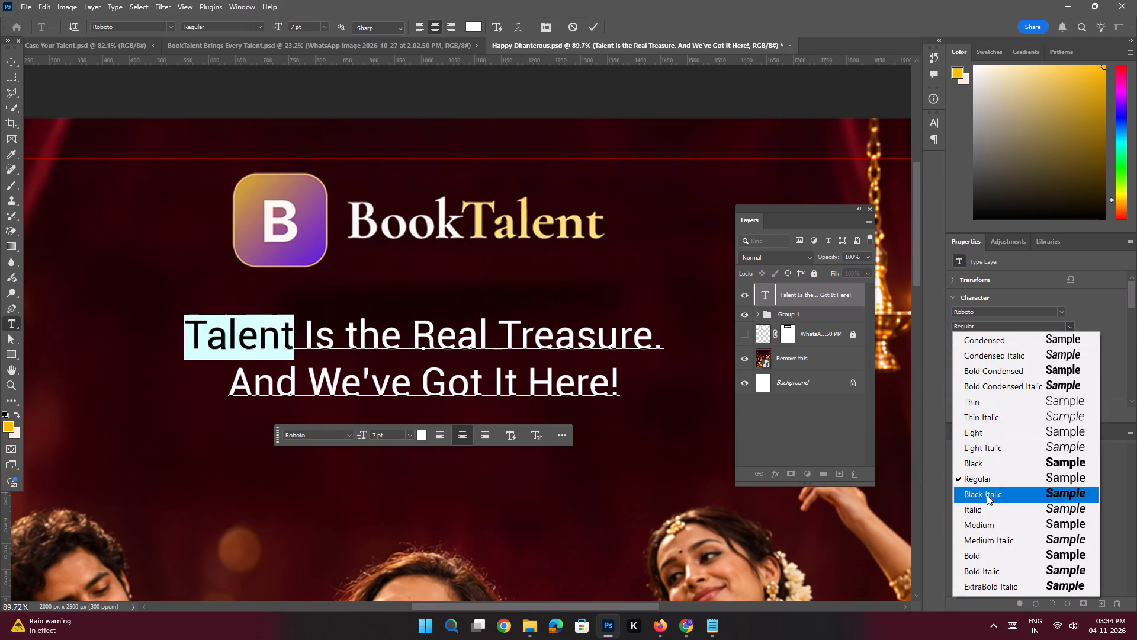
click(981, 551)
click(1048, 373)
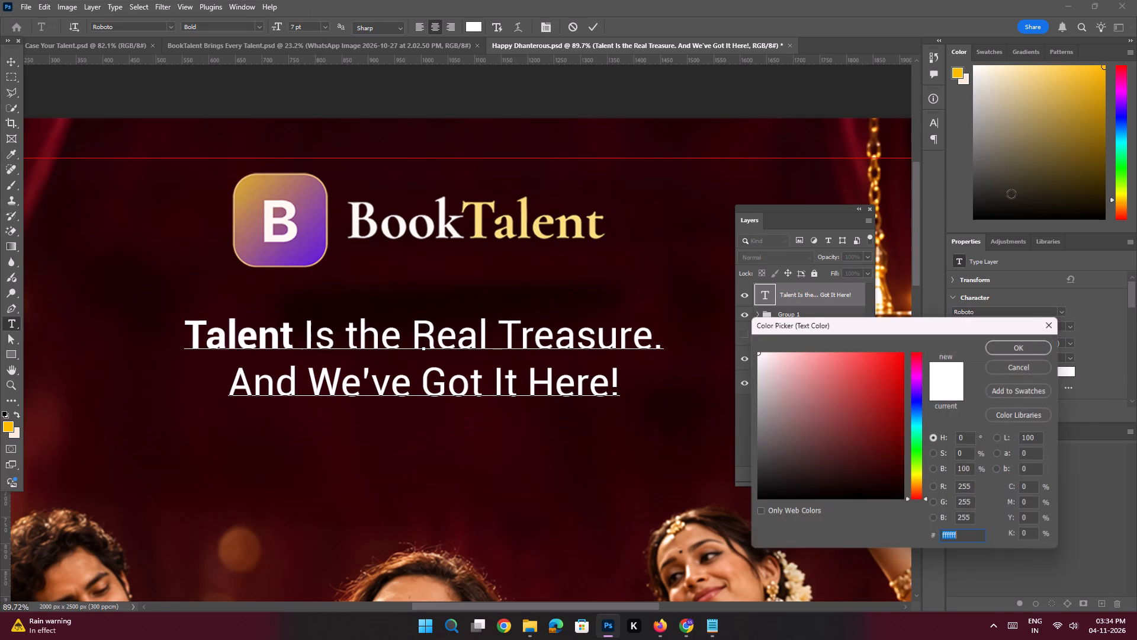
click(525, 211)
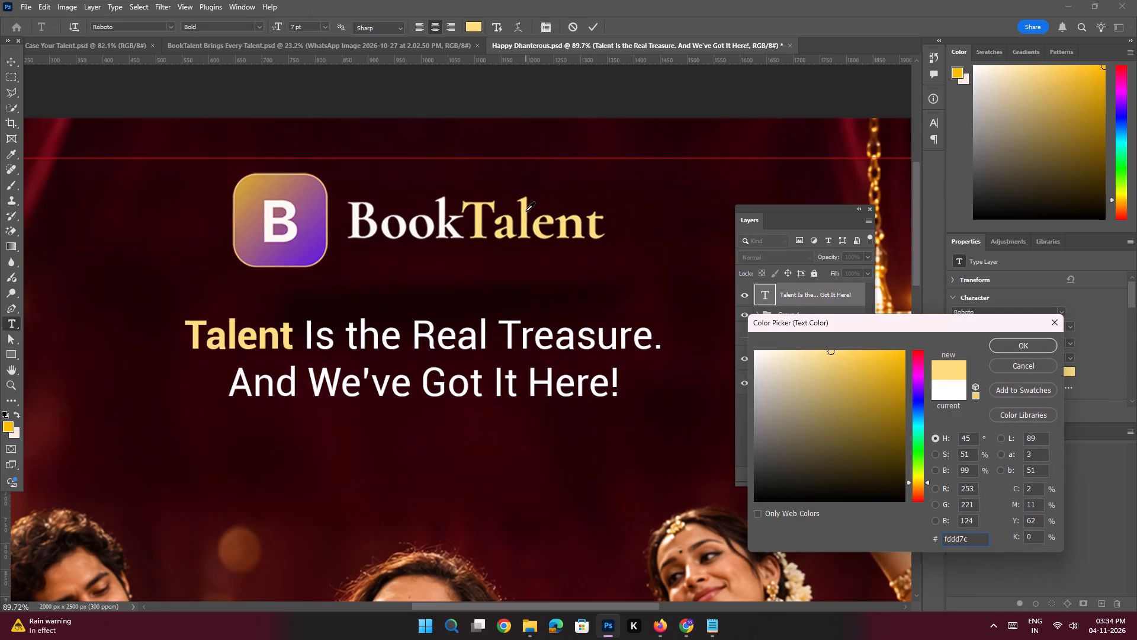
key(Return)
key(Return)
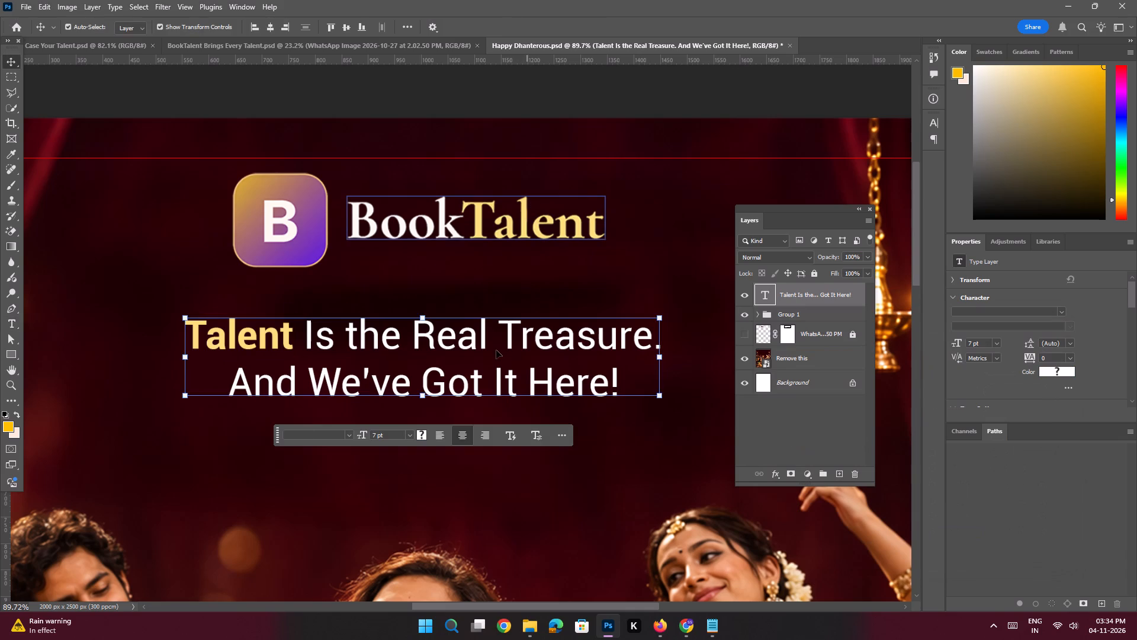
Make the words "Real Treasure." in the headline Bold and color them gold #fddd7a, sampled from the logo lettering.
double_click(498, 341)
click(609, 336)
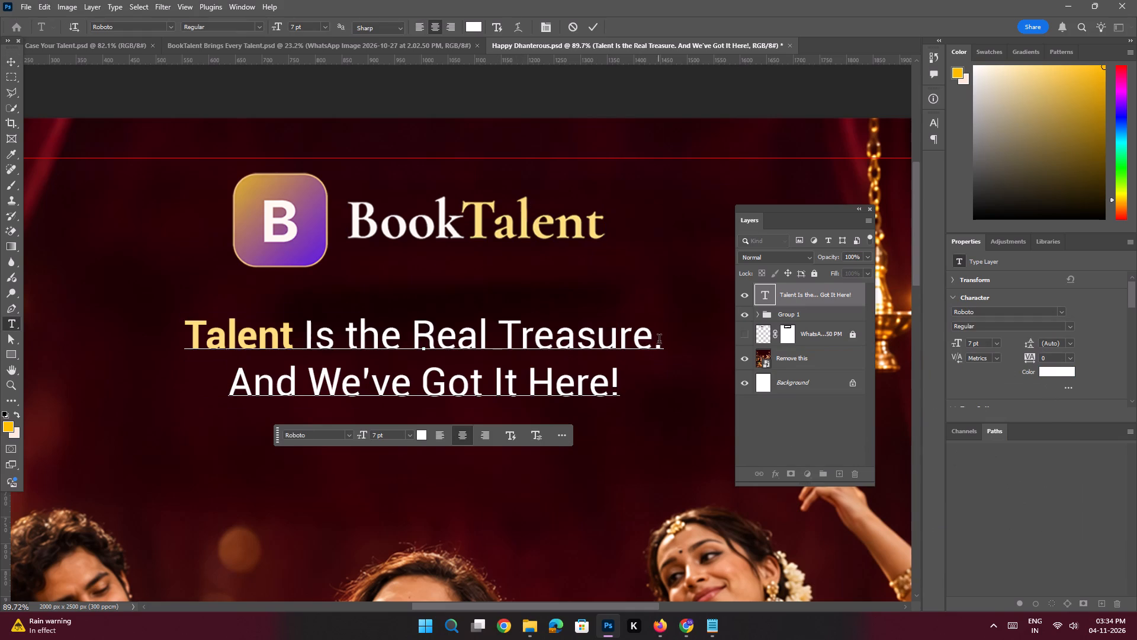
drag(664, 343, 421, 342)
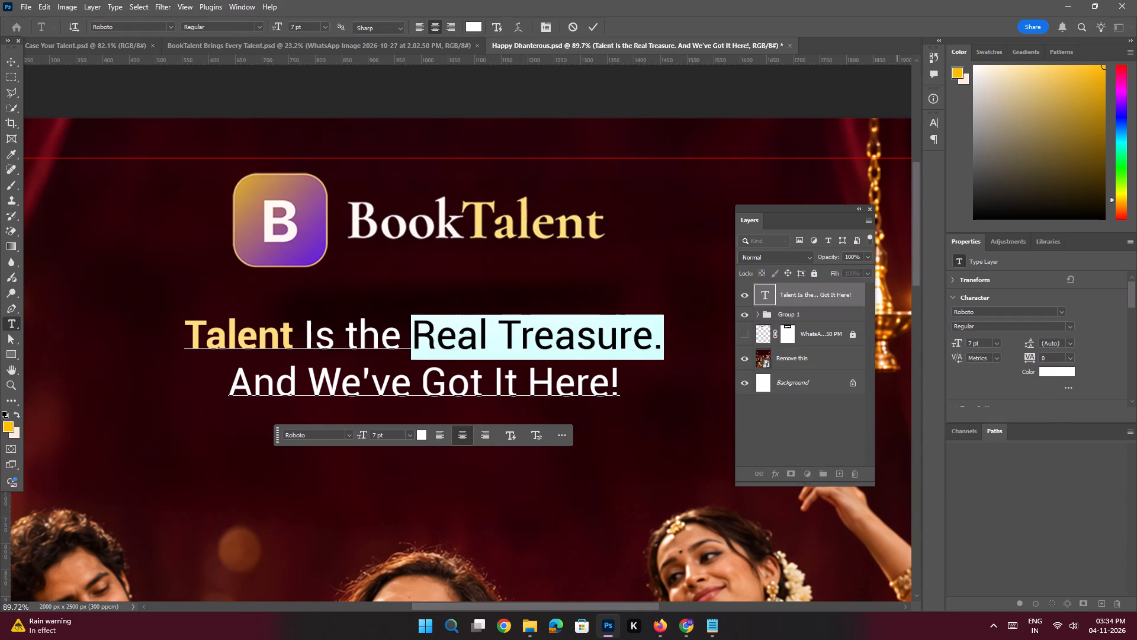
click(1069, 324)
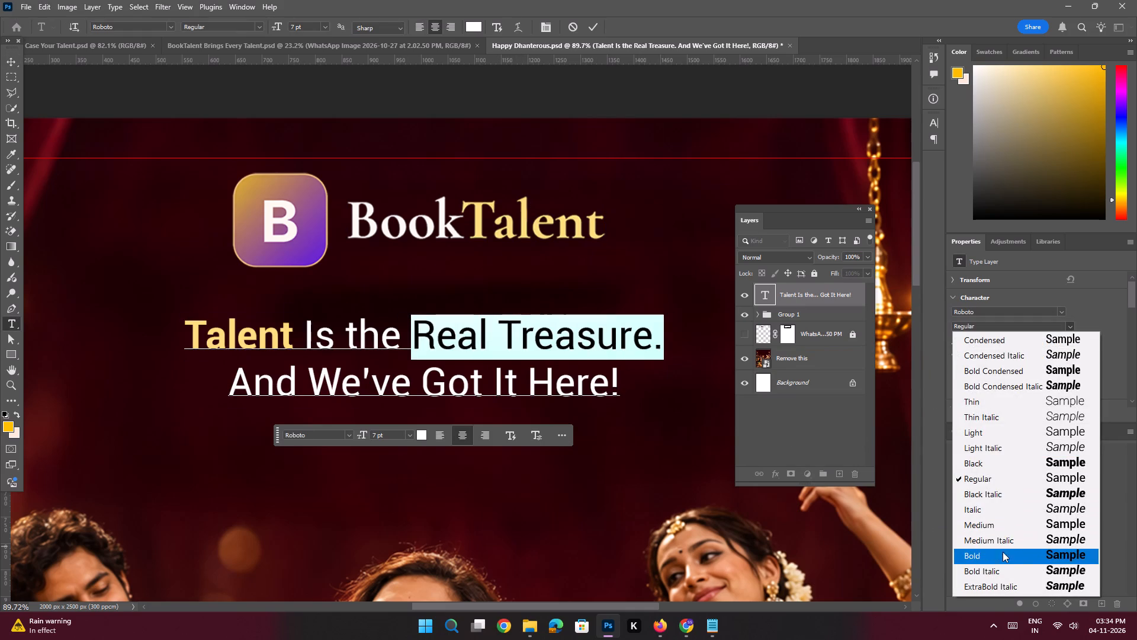
click(1000, 556)
click(1054, 375)
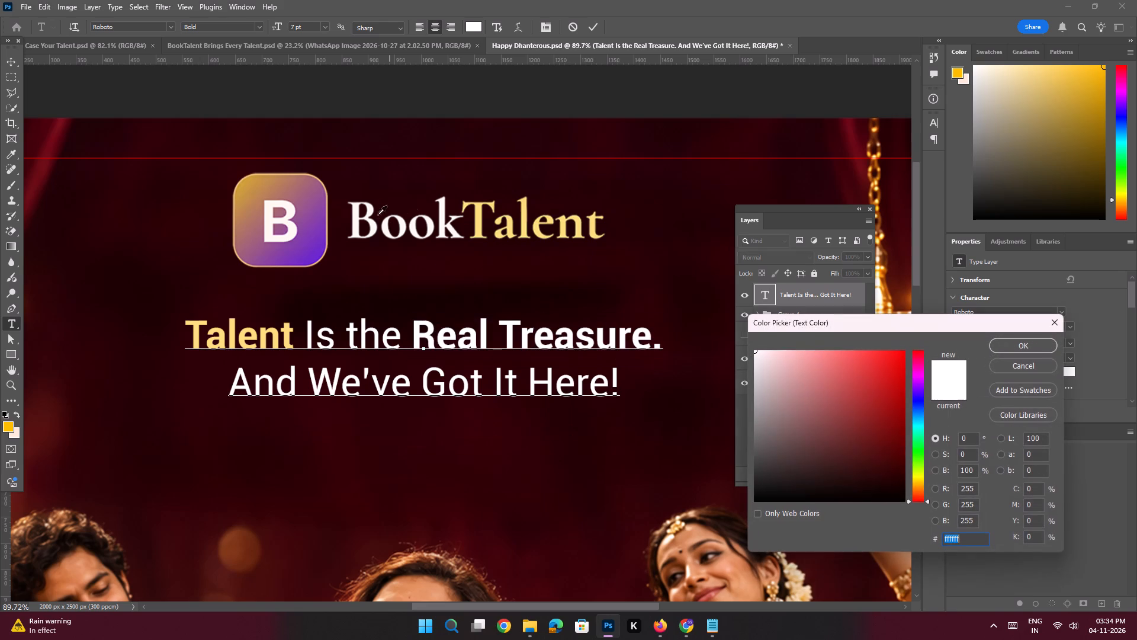
click(524, 222)
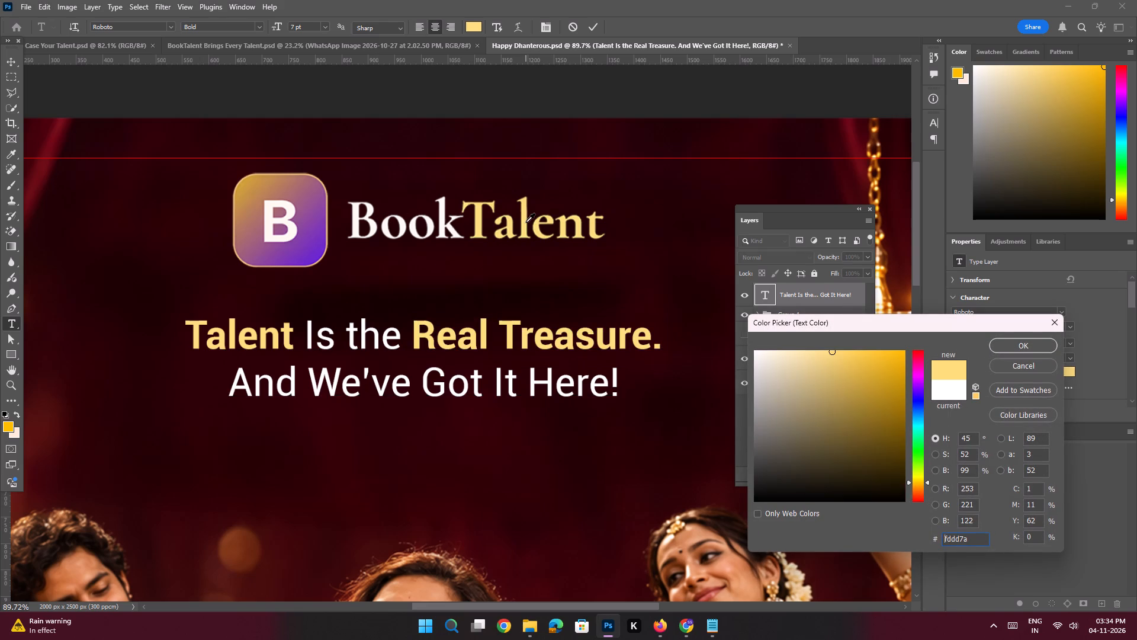
key(Return)
key(Return)
key(Return)
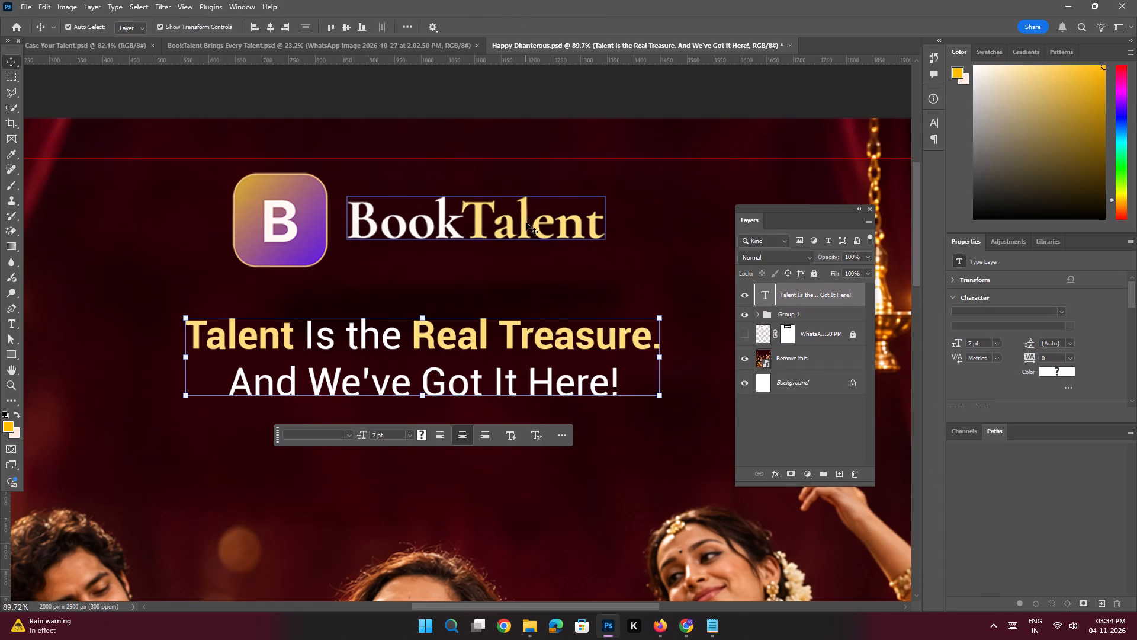
Align the two-line headline to the horizontal center of the poster and deselect it.
key(ctrl+0)
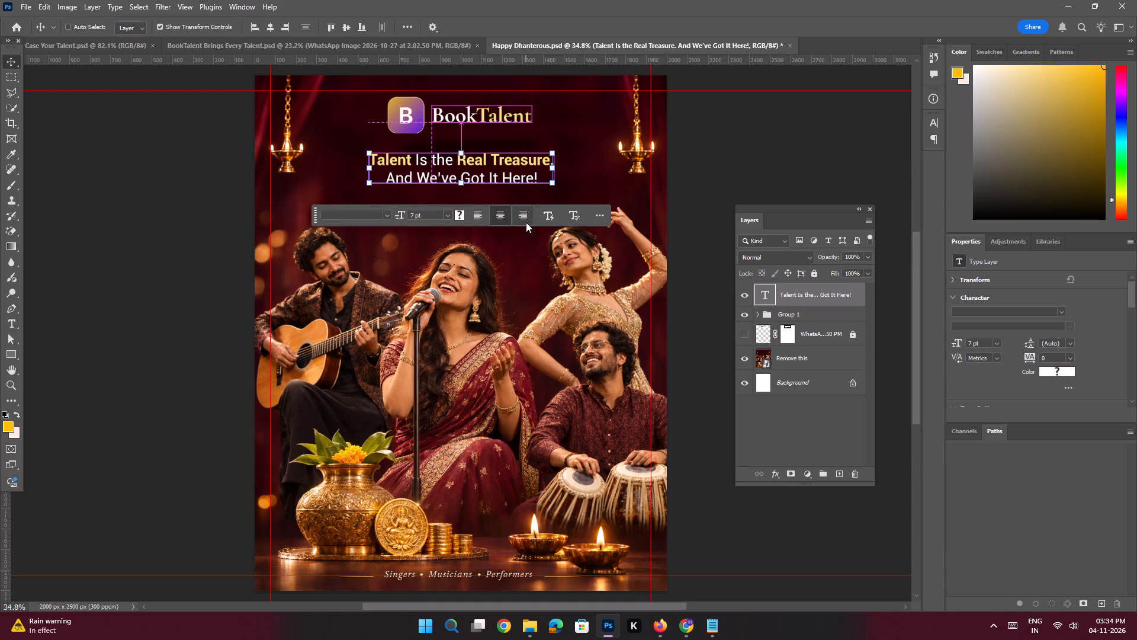
double_click(272, 30)
click(213, 168)
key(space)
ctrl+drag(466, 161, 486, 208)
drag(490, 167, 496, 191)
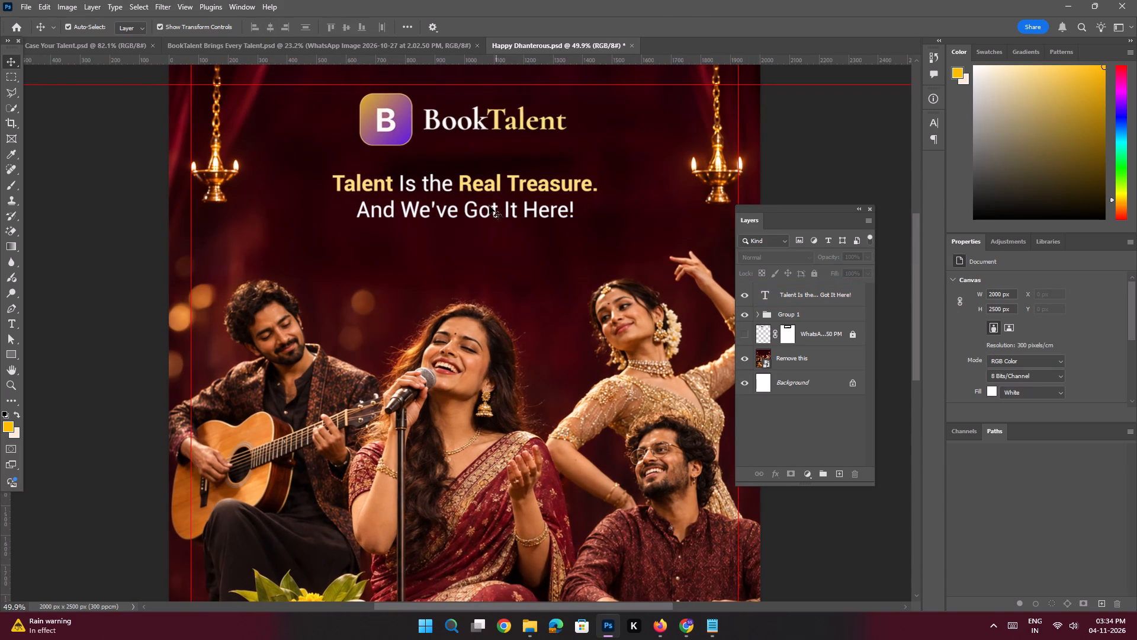
Add a new empty layer directly above the "Talent Is the Real Treasure. And We've Got It Here!" headline layer.
click(487, 203)
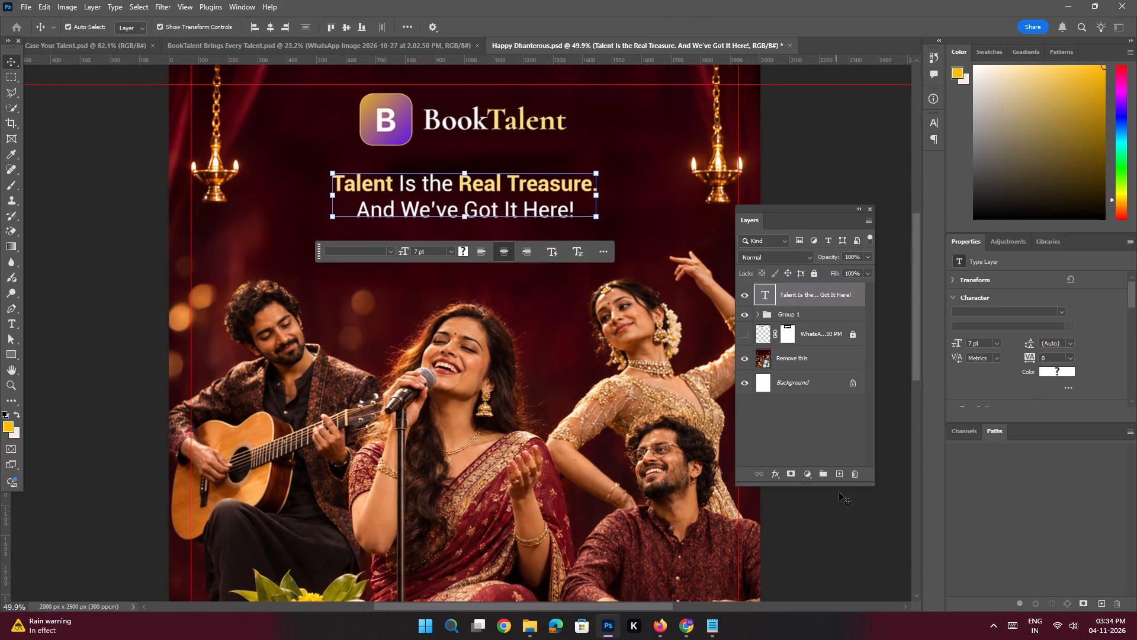
click(839, 477)
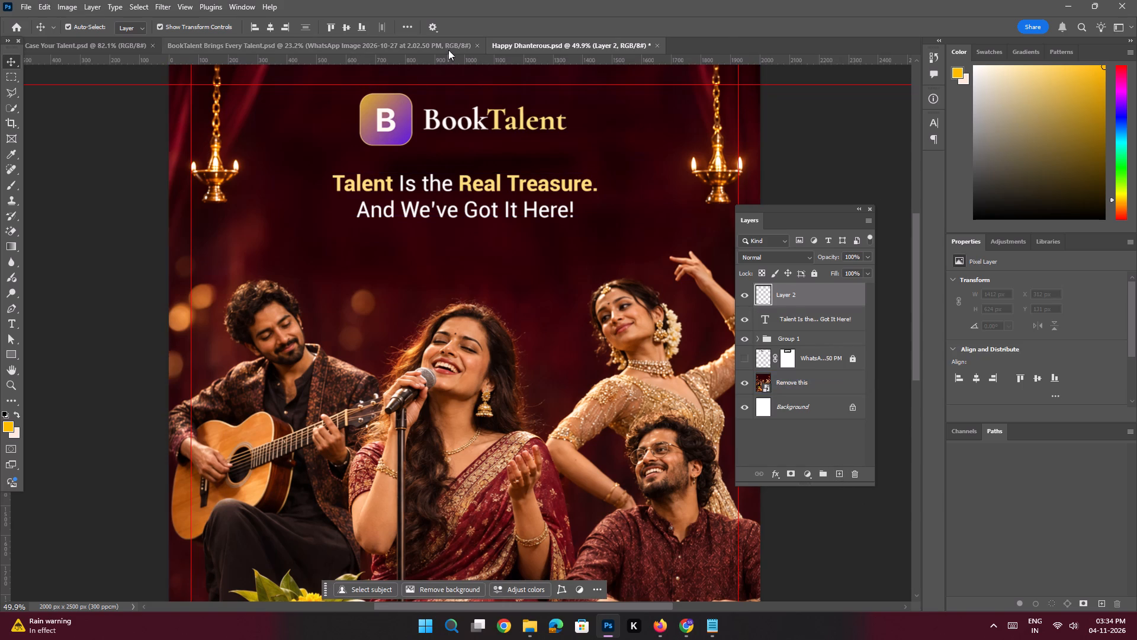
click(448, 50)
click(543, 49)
Switch to the Instagram app and like the apollo_buddhi_clinic post about surgeries in the home feed.
click(447, 625)
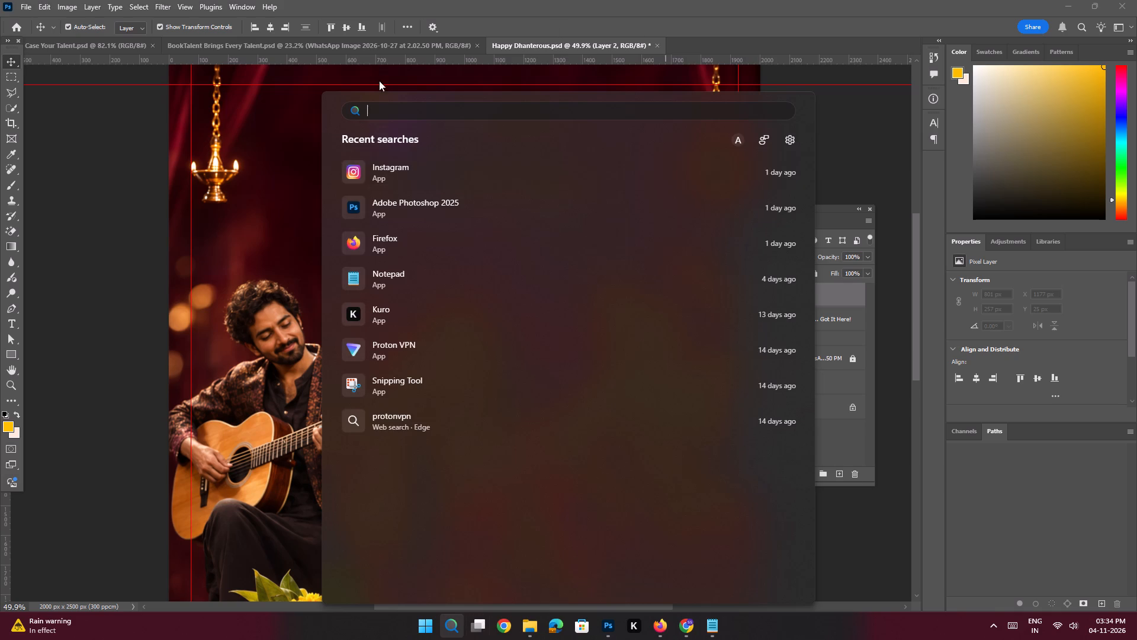
click(416, 180)
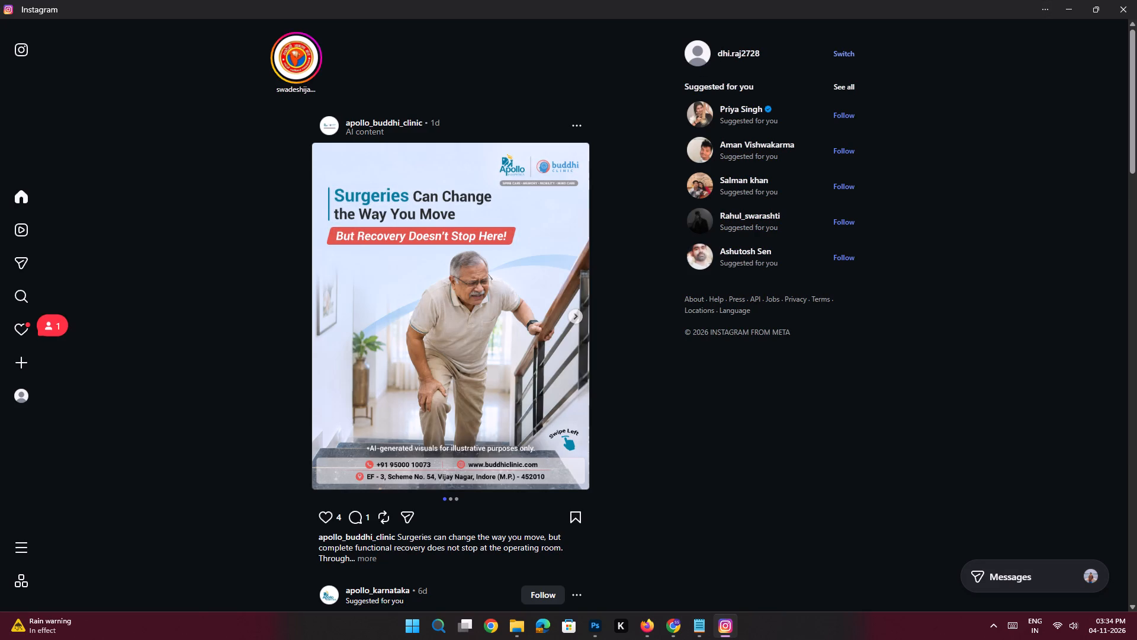
click(335, 511)
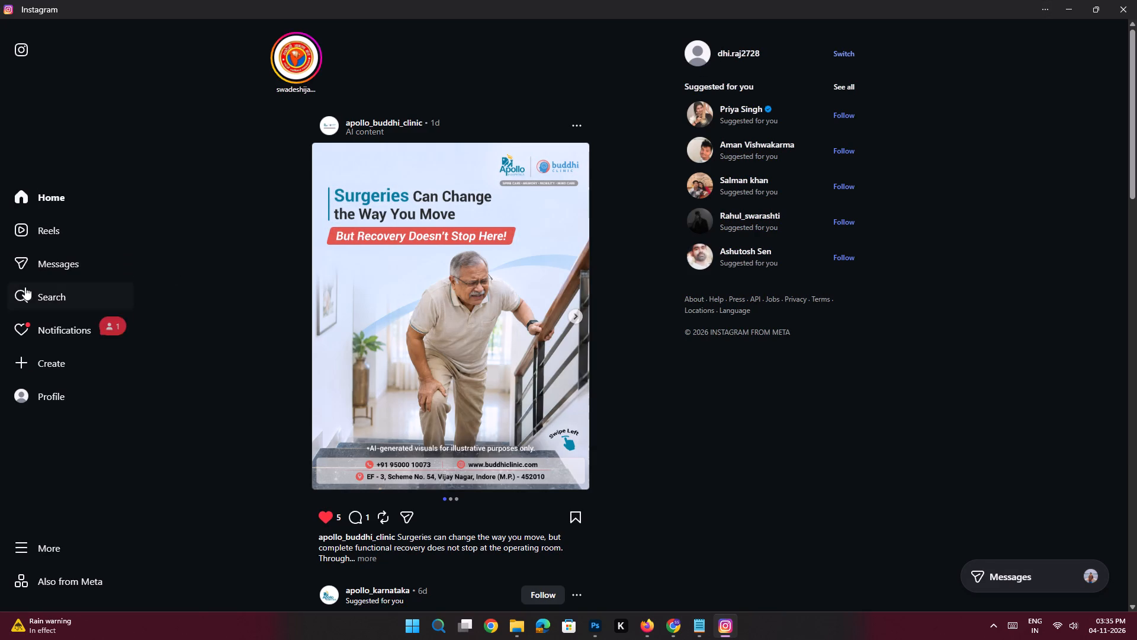
Search Instagram for "Book" and open the booktalent.official profile.
click(25, 287)
click(386, 50)
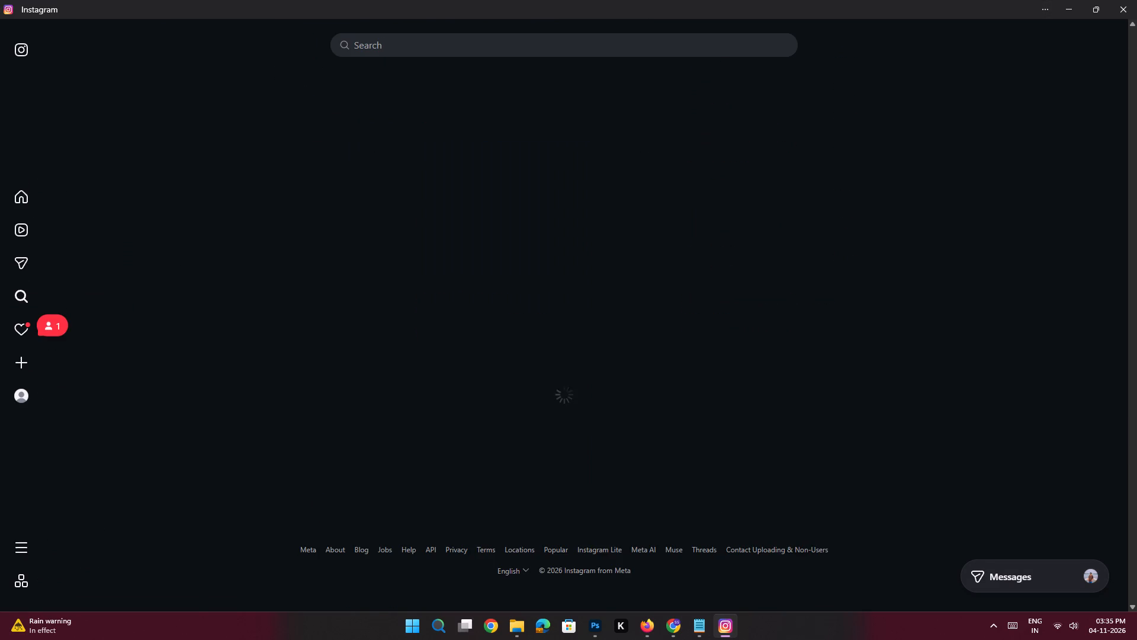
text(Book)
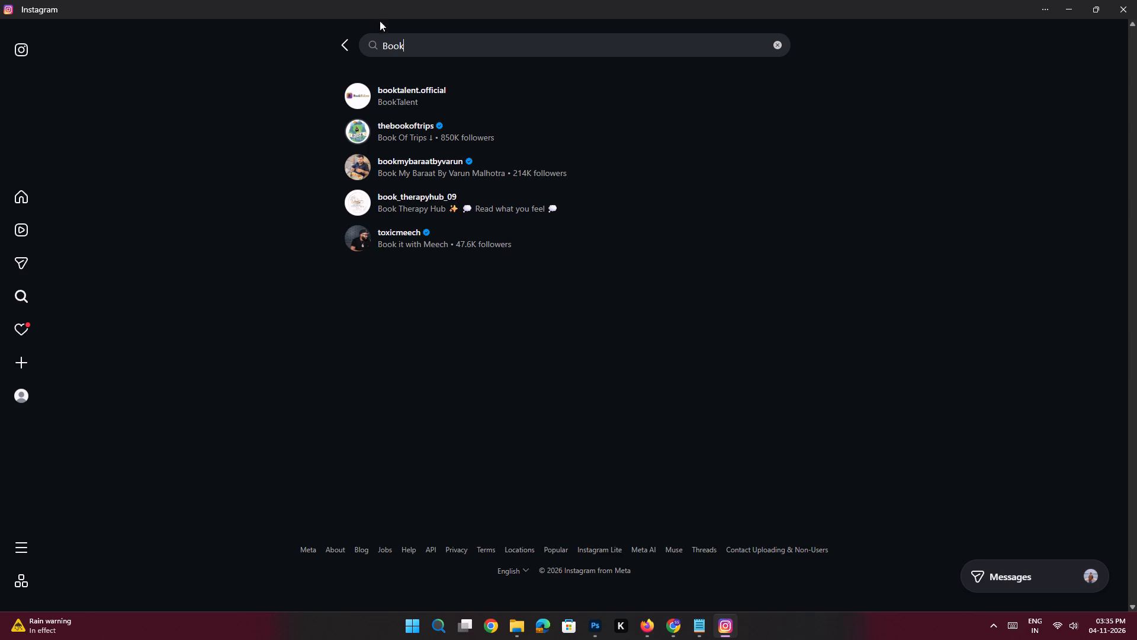
click(407, 95)
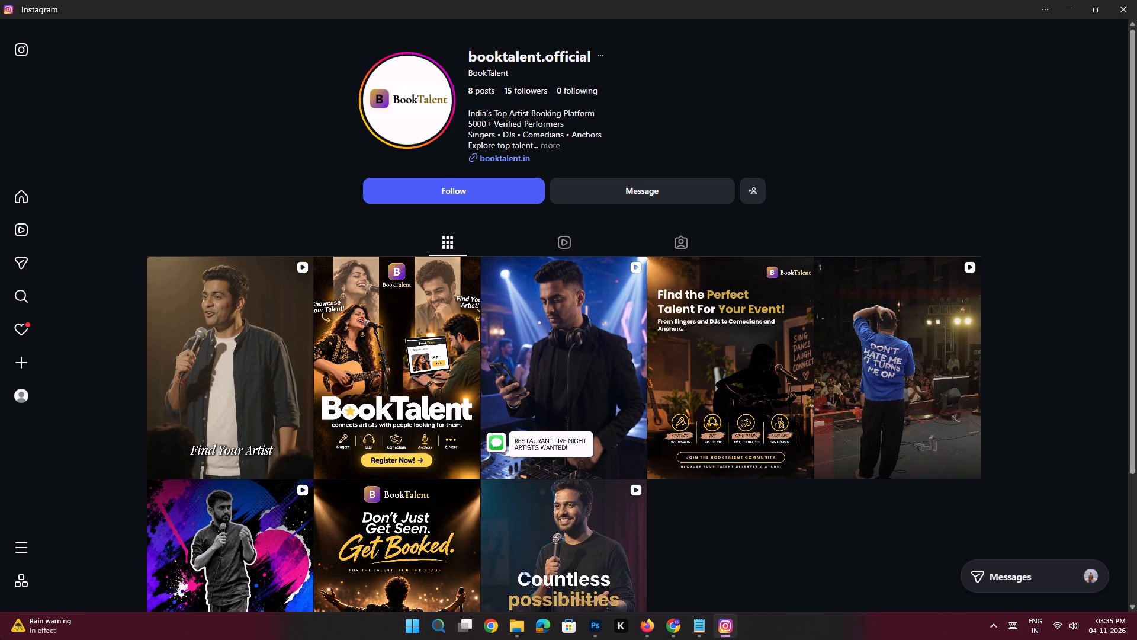
Open BookTalent's "Don't Just Get Seen. Get Booked." post and capture an area screenshot framing the whole poster image.
scroll(622, 273, down, 6)
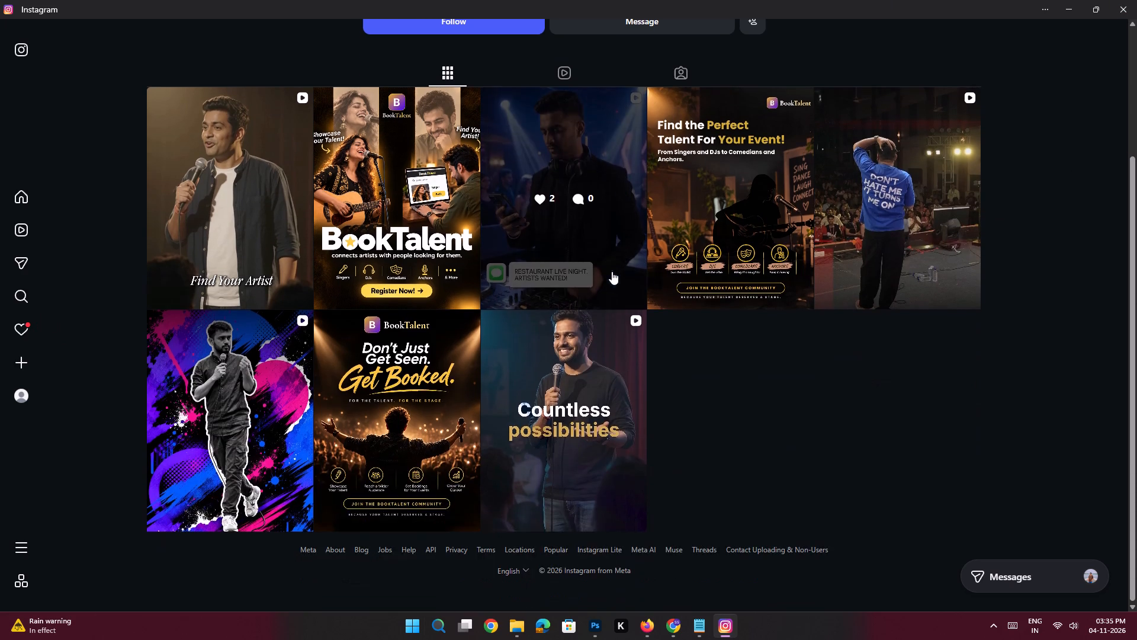
click(422, 382)
right_click(422, 252)
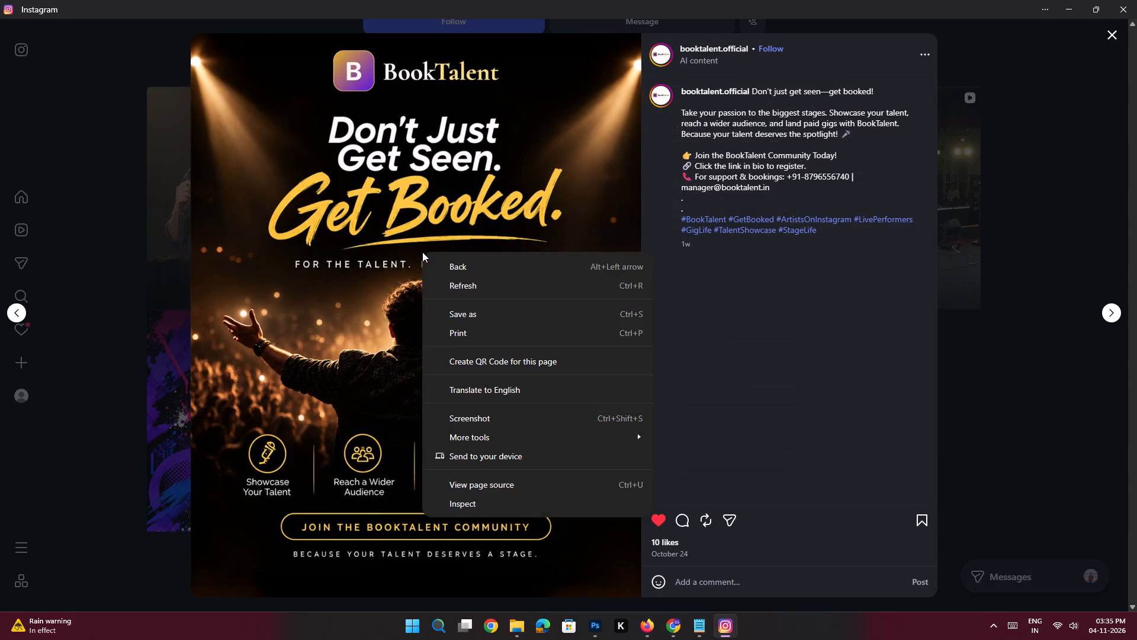
click(477, 418)
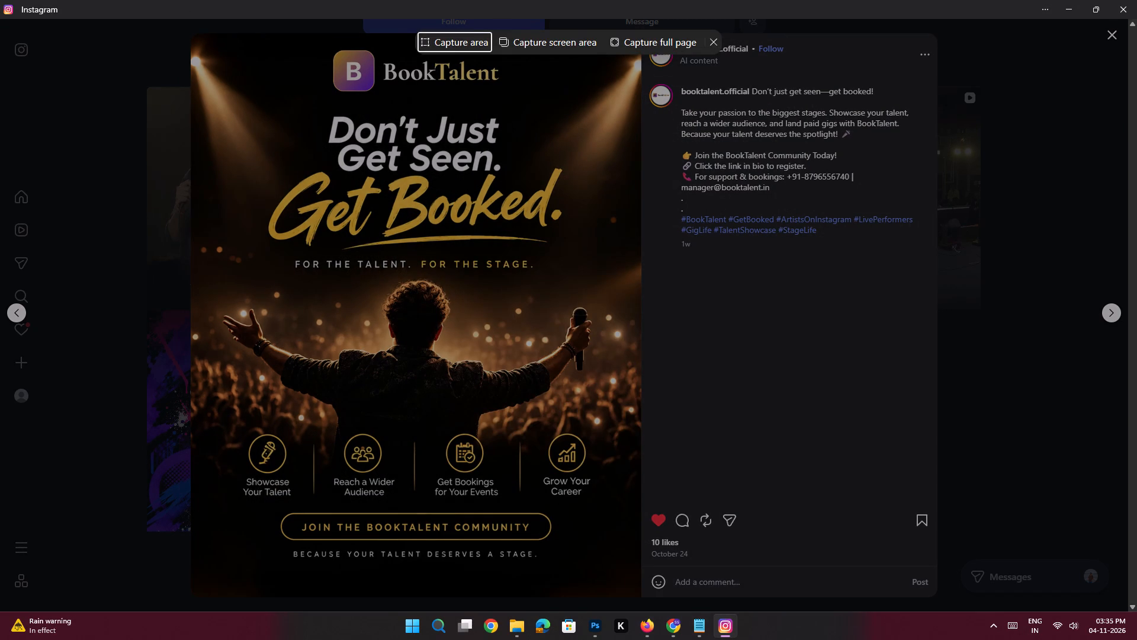
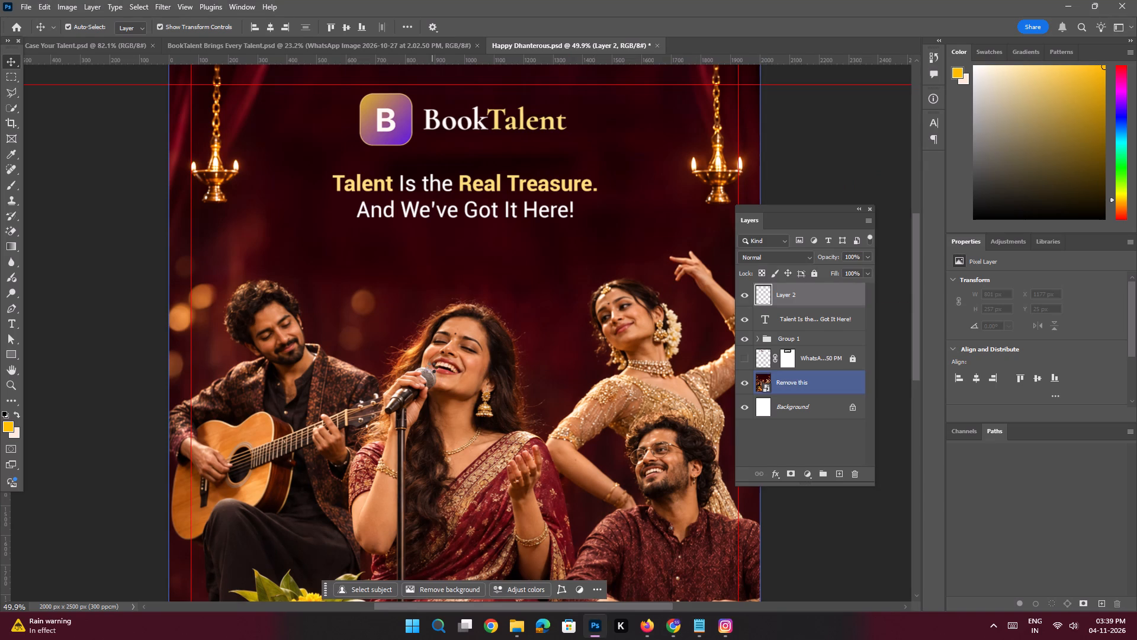
key(Return)
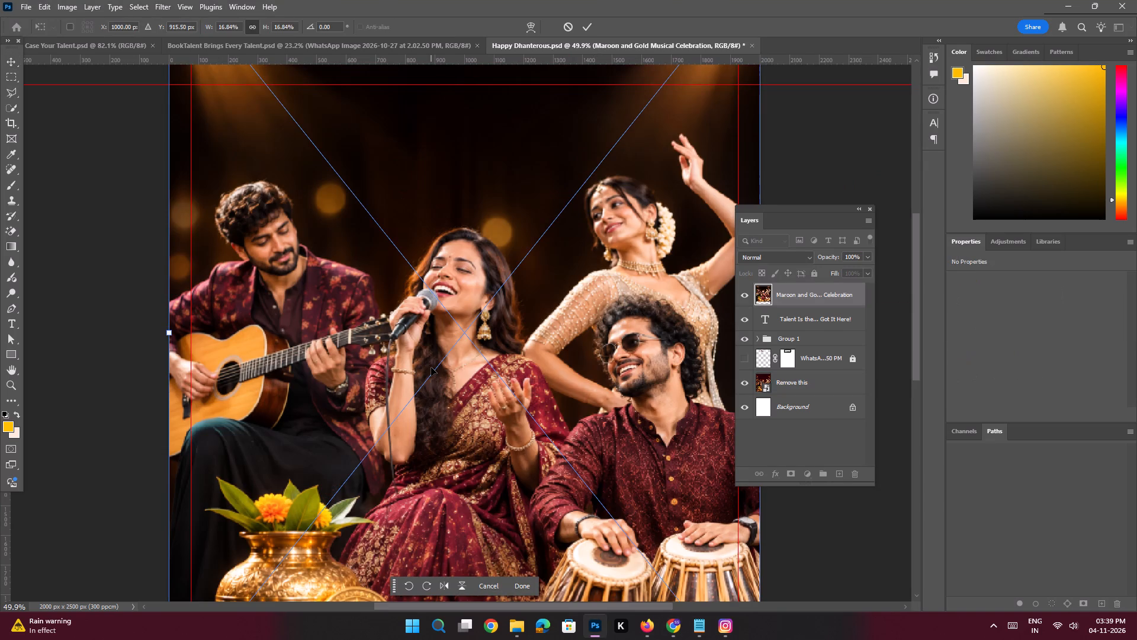
key(Return)
key(Return)
key(Return)
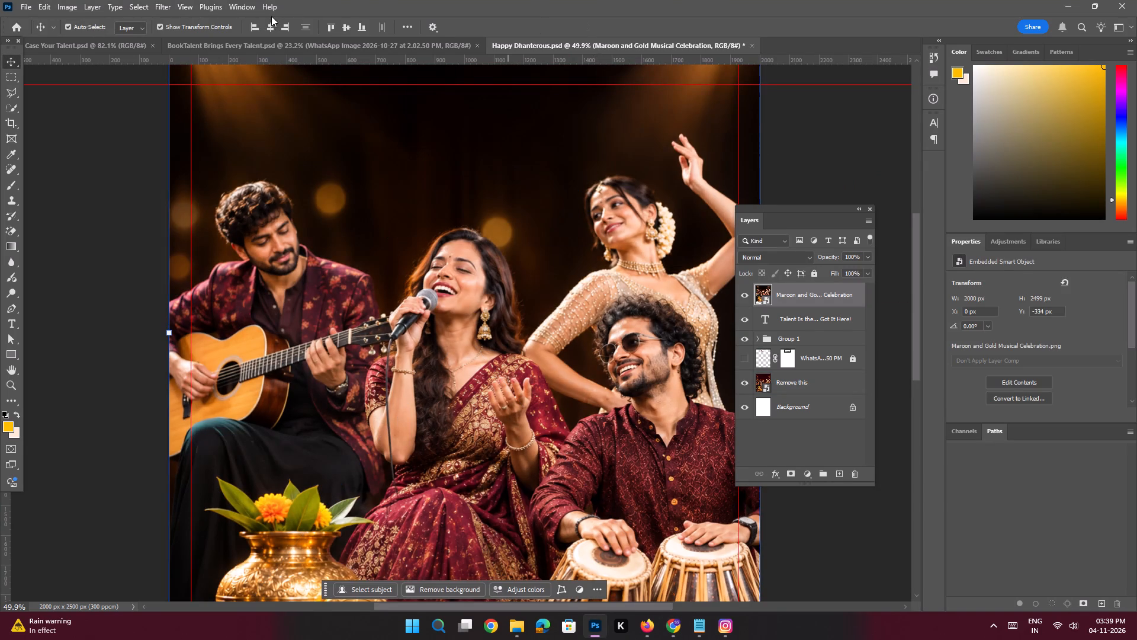
Centre the placed artists image horizontally and vertically on the canvas.
click(8, 63)
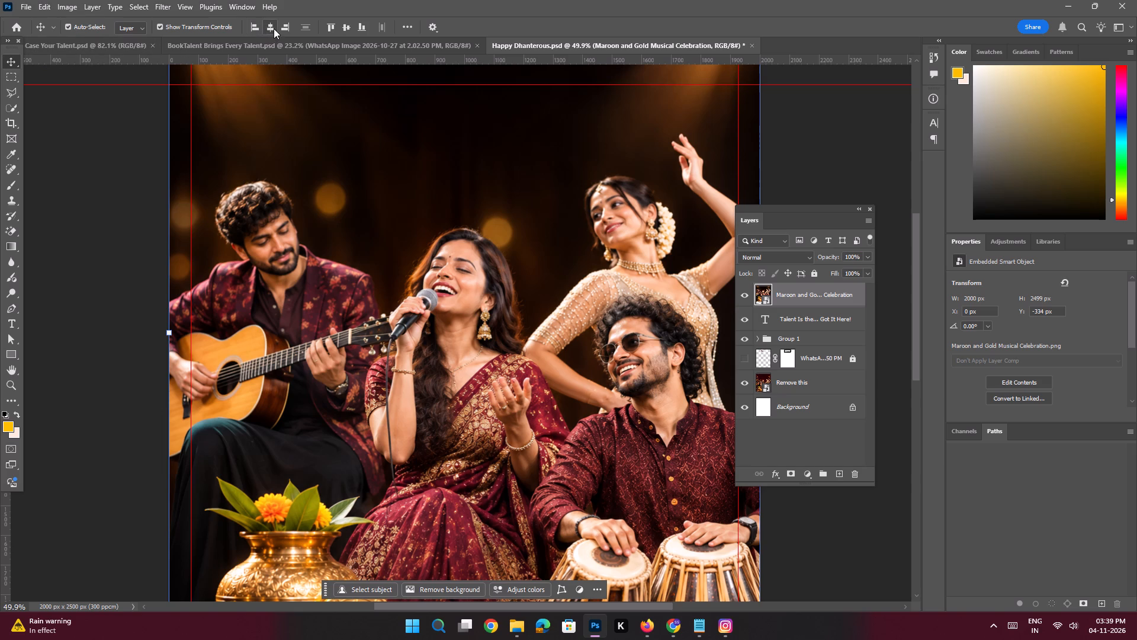
click(274, 28)
click(348, 28)
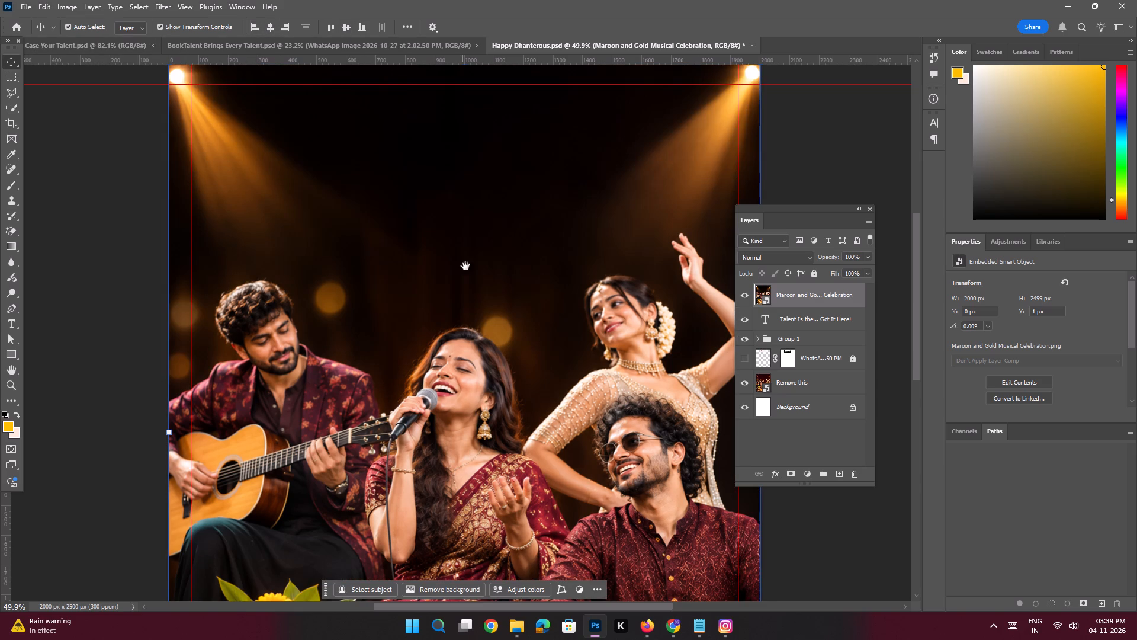
Move the artists image layer beneath the headline and logo group, directly above the Remove this layer.
key(space)
ctrl+drag(520, 310, 494, 306)
drag(791, 295, 799, 378)
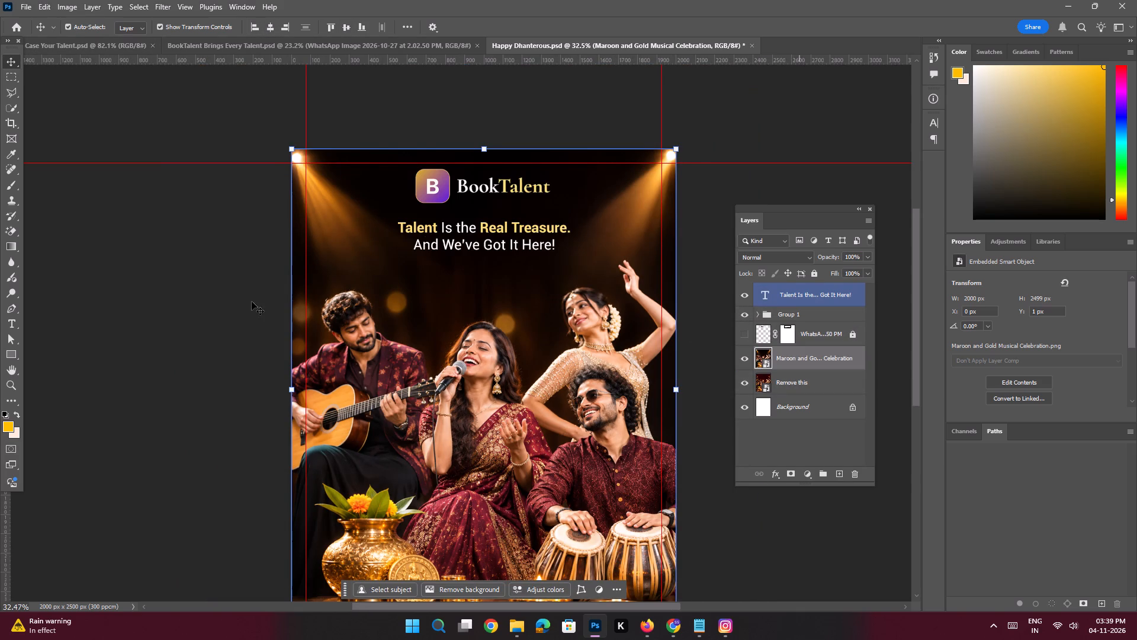
click(252, 302)
Enlarge the "Talent Is the Real Treasure. And We've Got It Here!" headline, trying 9 pt and settling on 8 pt.
key(space)
ctrl+drag(456, 236, 487, 311)
drag(541, 259, 518, 297)
click(515, 289)
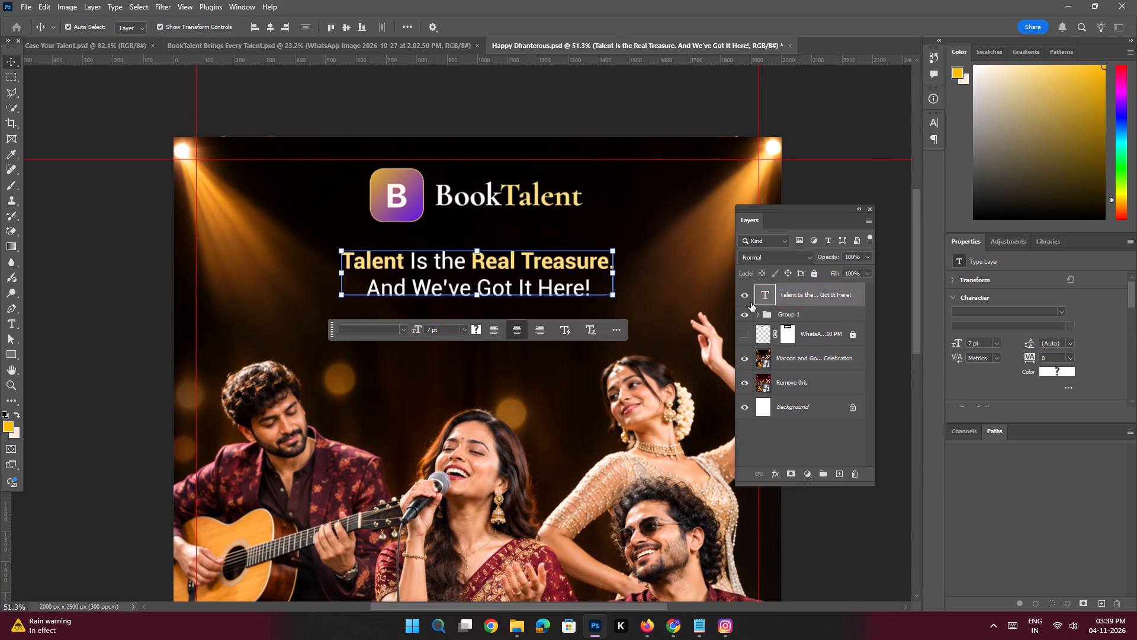
drag(974, 342, 947, 335)
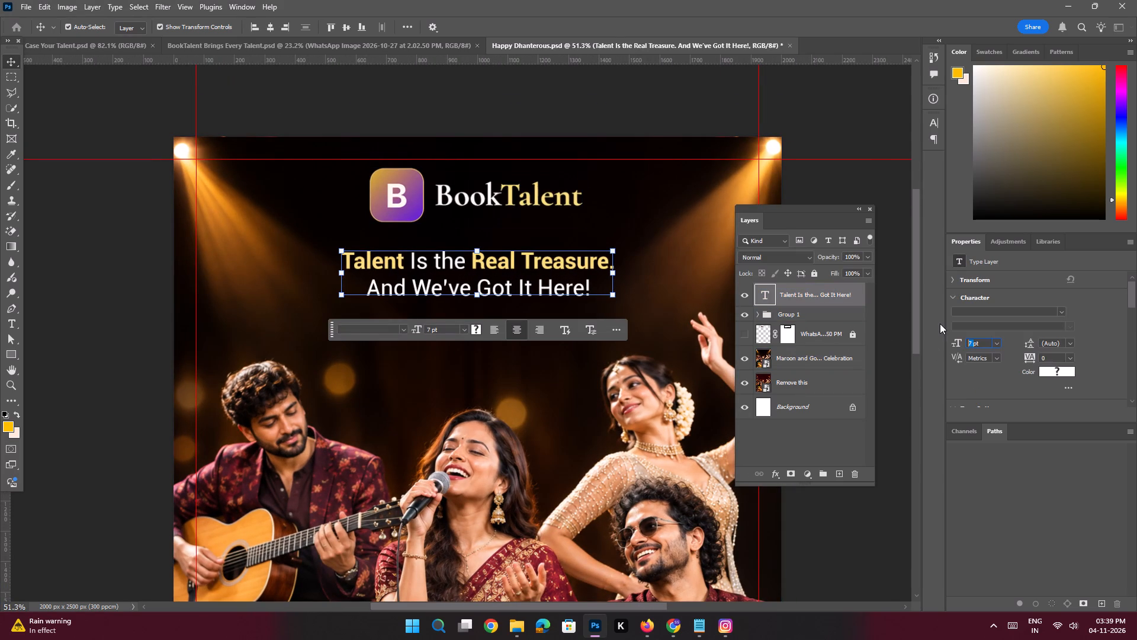
key(9)
key(Return)
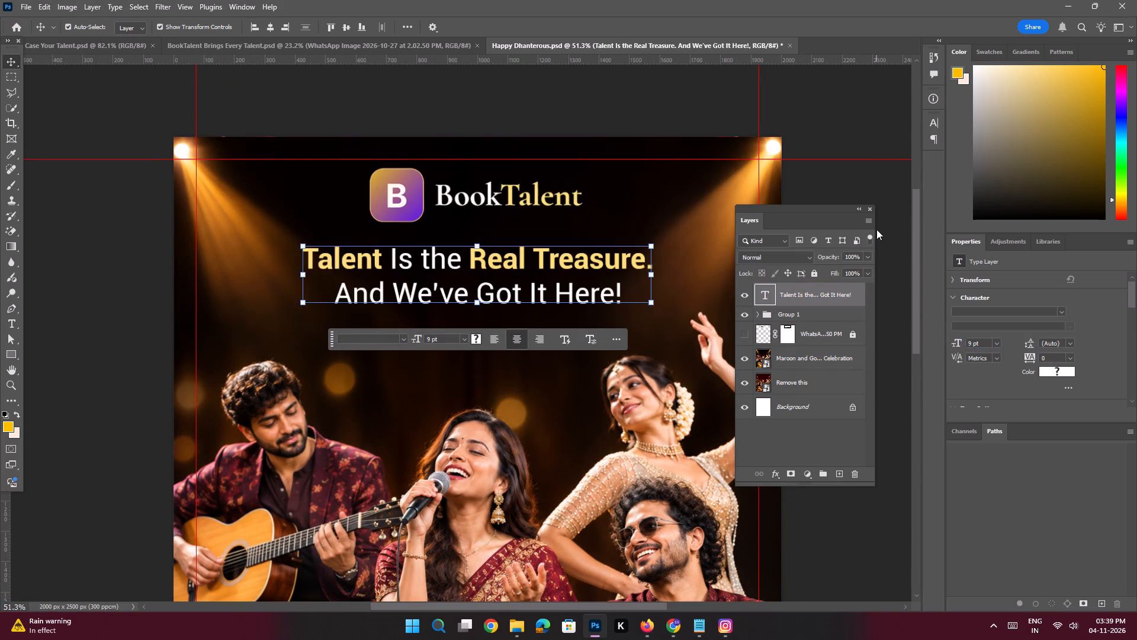
drag(972, 341, 952, 334)
key(8)
key(Return)
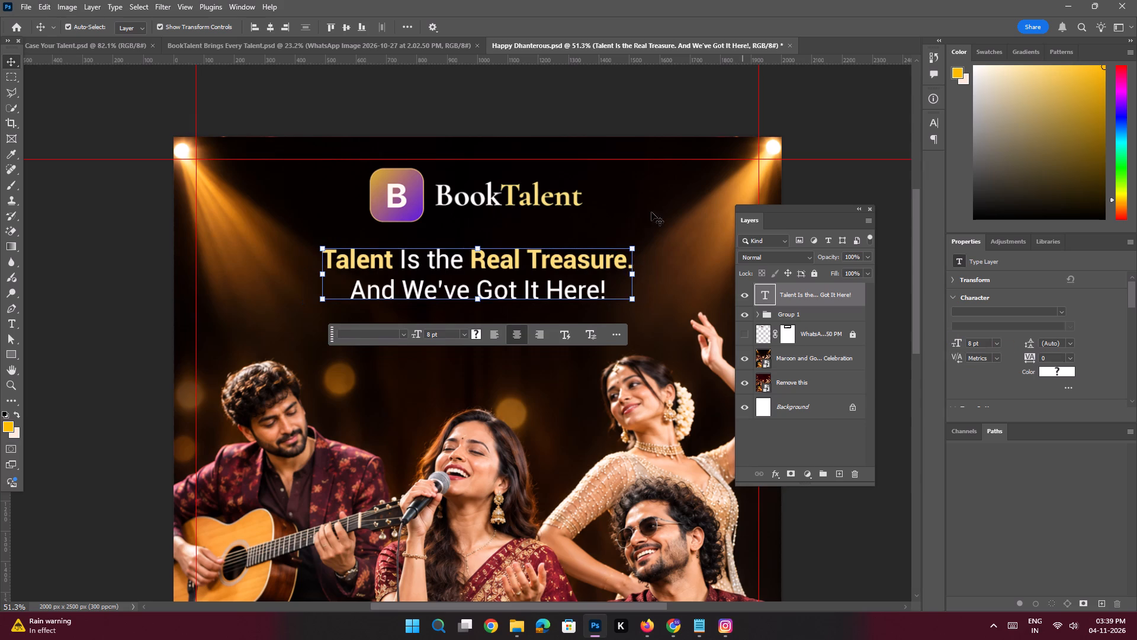
Centre the headline text horizontally on the canvas and deselect it.
key(space)
key(space)
key(space)
key(space)
key(space)
key(space)
key(space)
key(space)
key(space)
drag(534, 253, 545, 253)
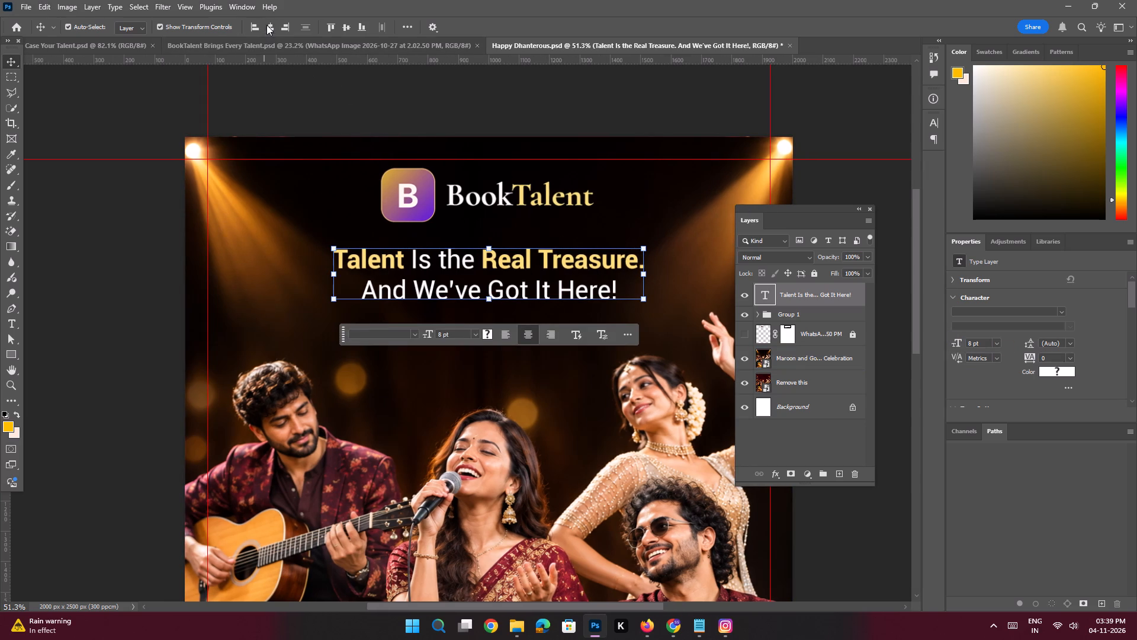
click(266, 25)
click(131, 242)
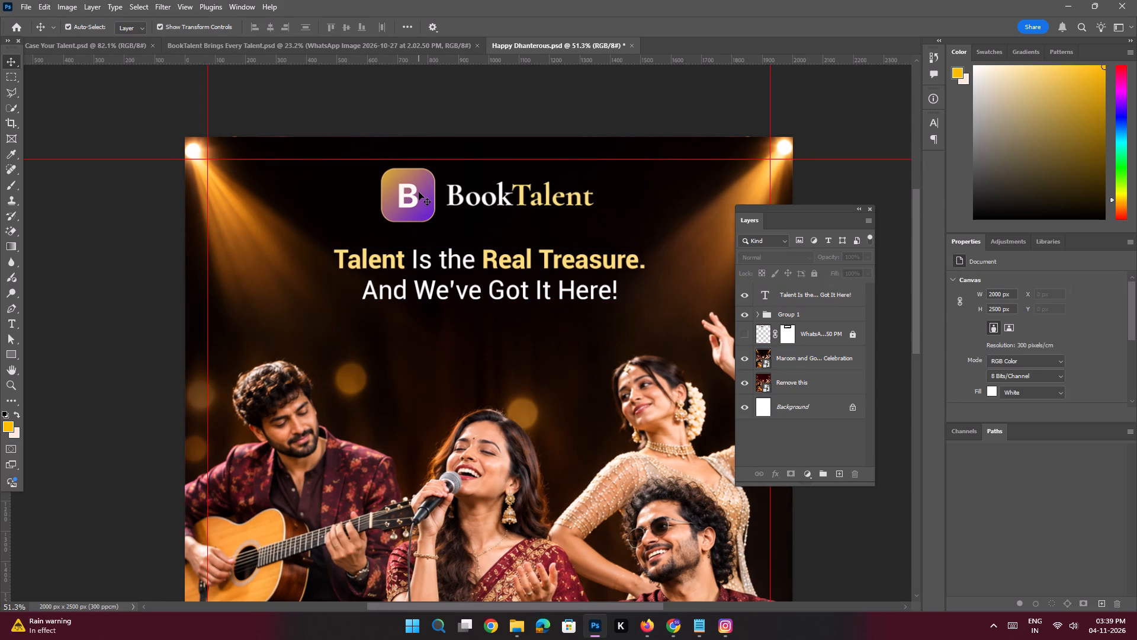
Group the BookTalent logo icon and wordmark, and centre them horizontally on the canvas.
click(419, 192)
shift+click(500, 197)
key(ctrl+g)
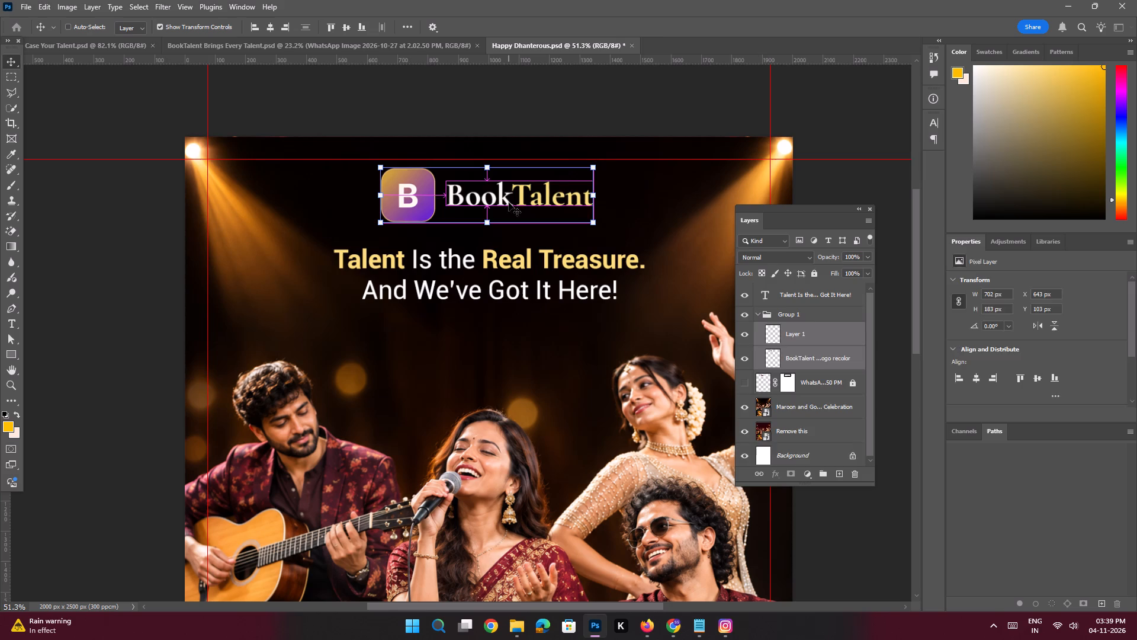
double_click(265, 30)
click(130, 215)
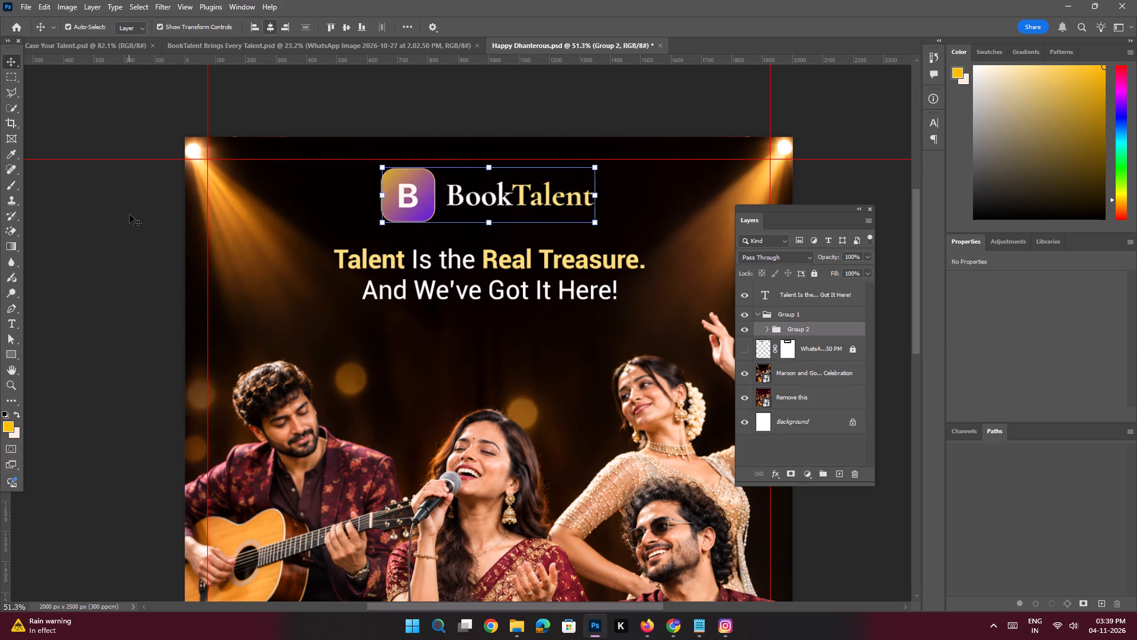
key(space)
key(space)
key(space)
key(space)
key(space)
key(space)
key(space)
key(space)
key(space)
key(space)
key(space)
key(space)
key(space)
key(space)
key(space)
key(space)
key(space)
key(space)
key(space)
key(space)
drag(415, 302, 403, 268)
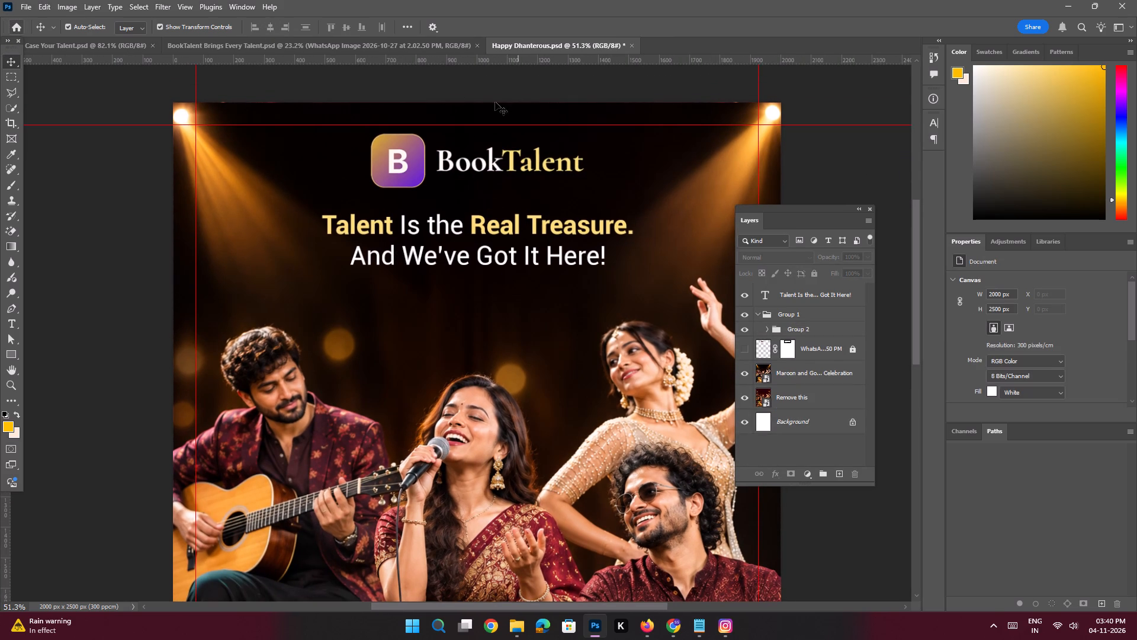
Move the floating tool palette inward so it clears the home screen's navigation, and return to the Happy Dhanterous document.
click(17, 27)
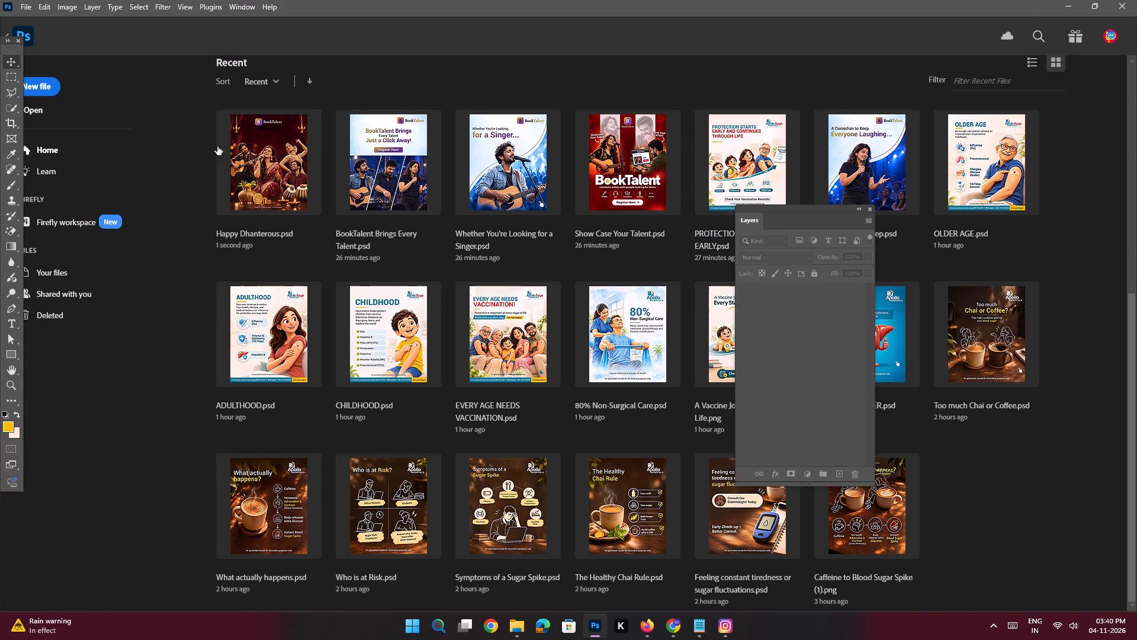
drag(14, 50, 15, 50)
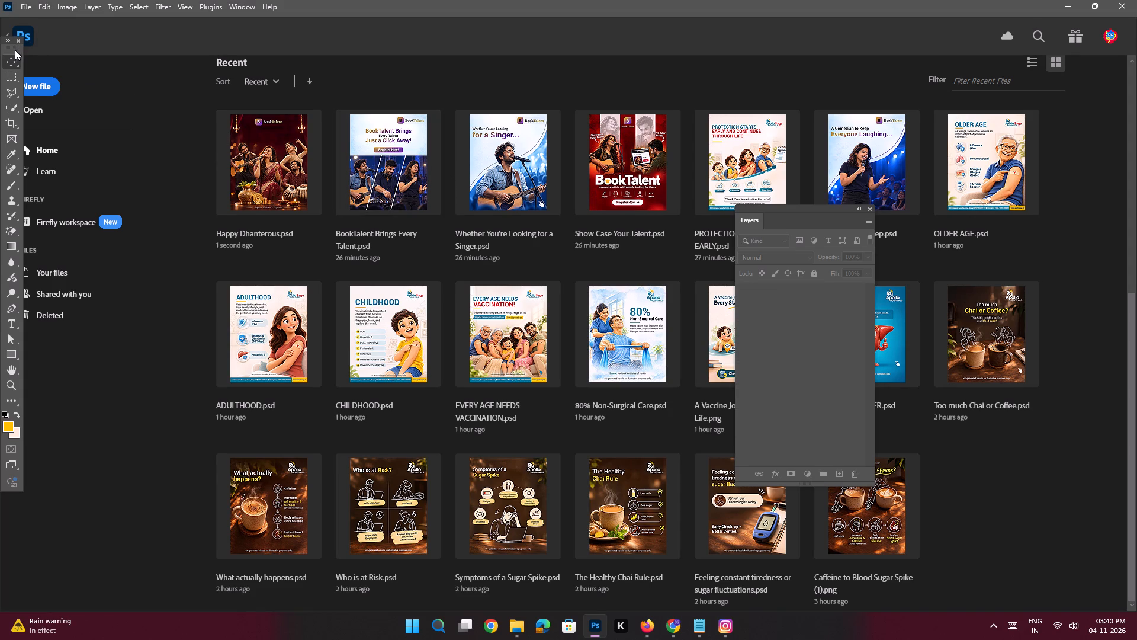
drag(15, 50, 51, 101)
click(12, 39)
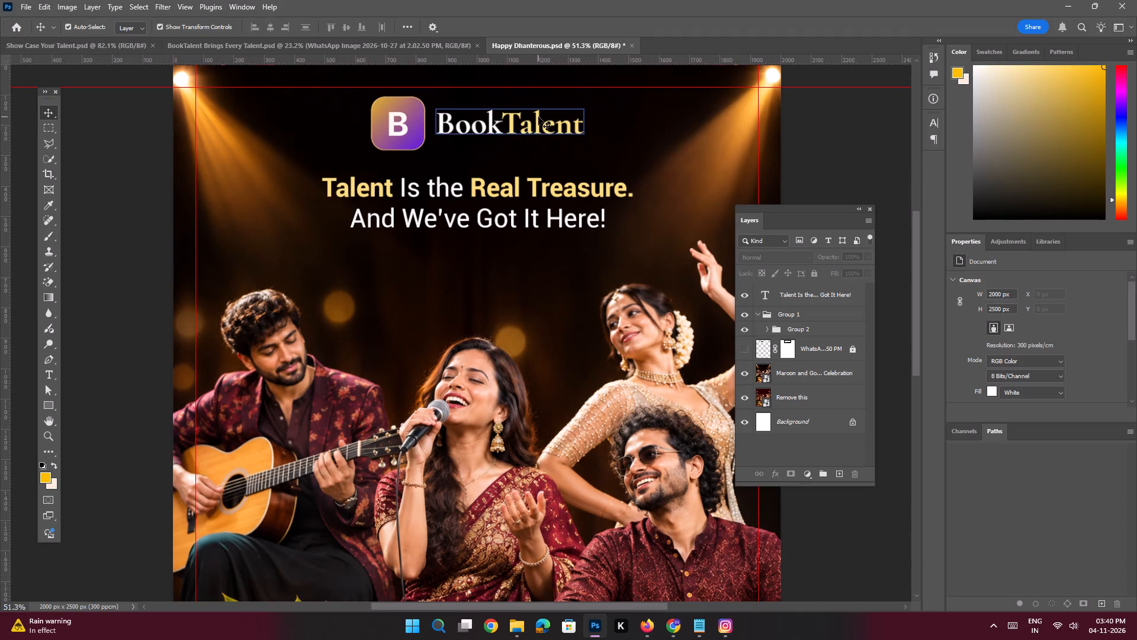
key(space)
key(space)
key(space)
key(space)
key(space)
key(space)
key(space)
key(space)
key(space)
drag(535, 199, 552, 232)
Open WhatsApp Image 2026-11-04 at 1.57.29 PM from Downloads as a separate Photoshop document and unlock its Background layer.
click(16, 28)
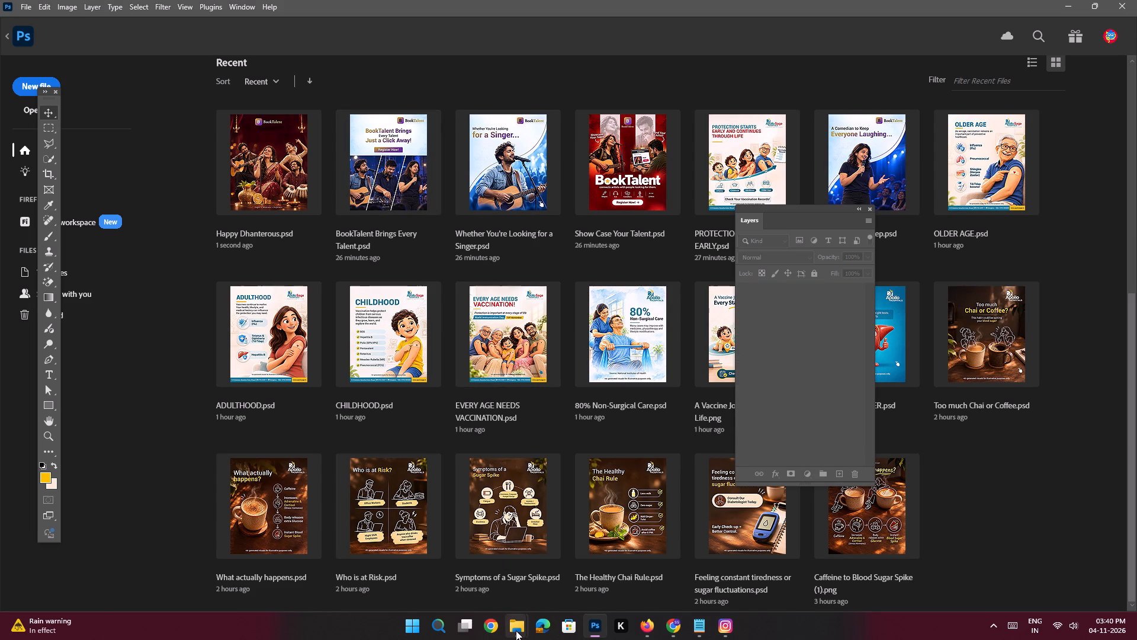
click(493, 591)
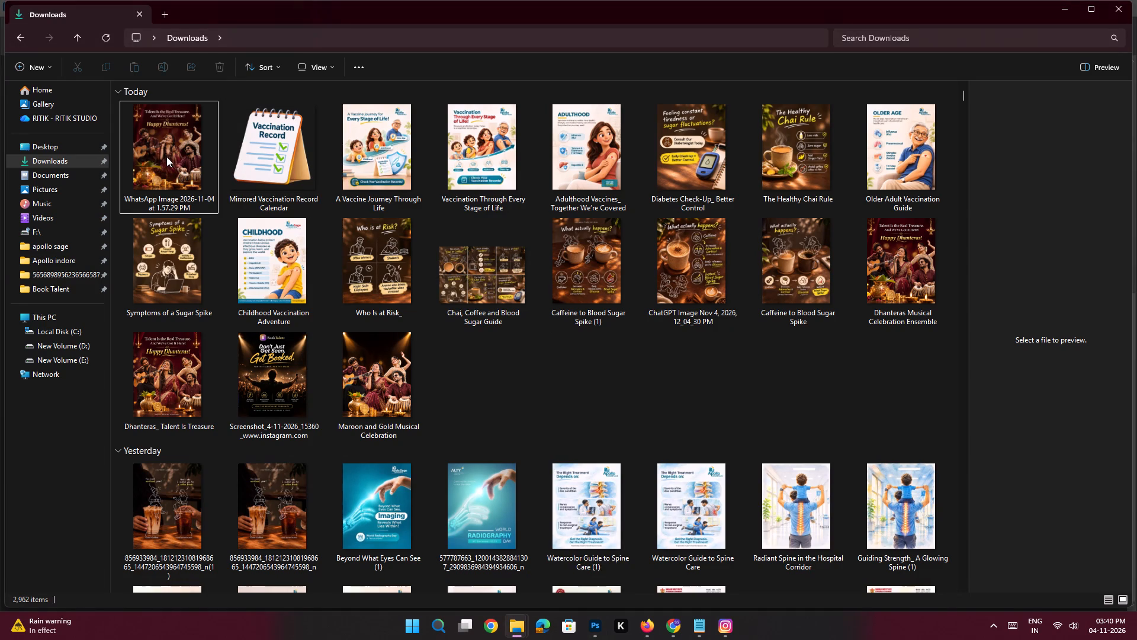
drag(166, 156, 596, 623)
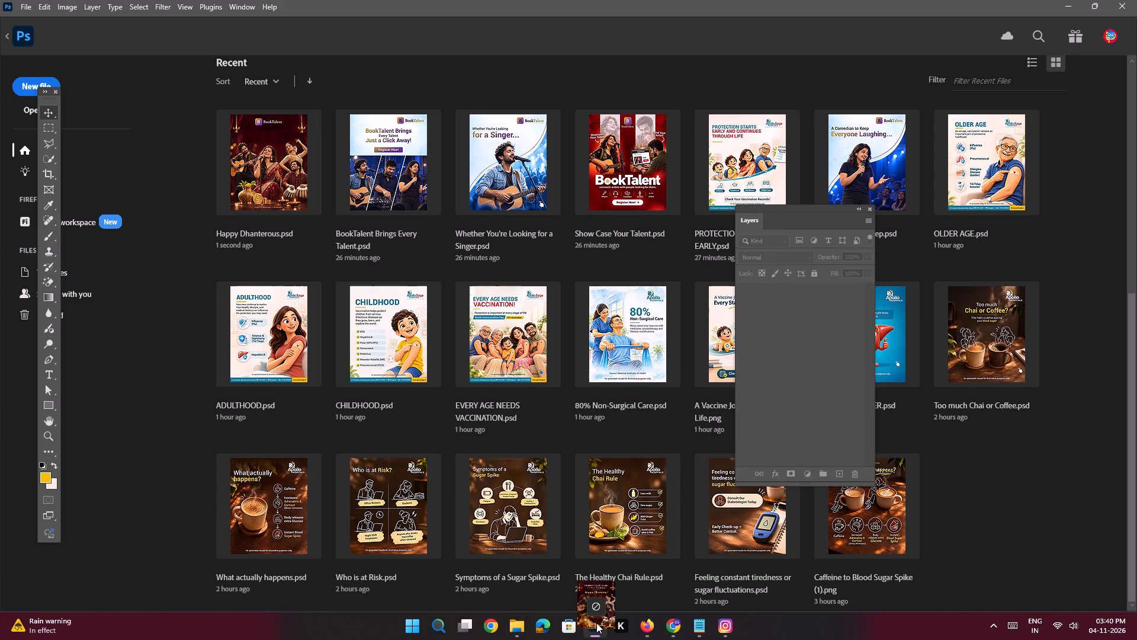
drag(596, 623, 593, 0)
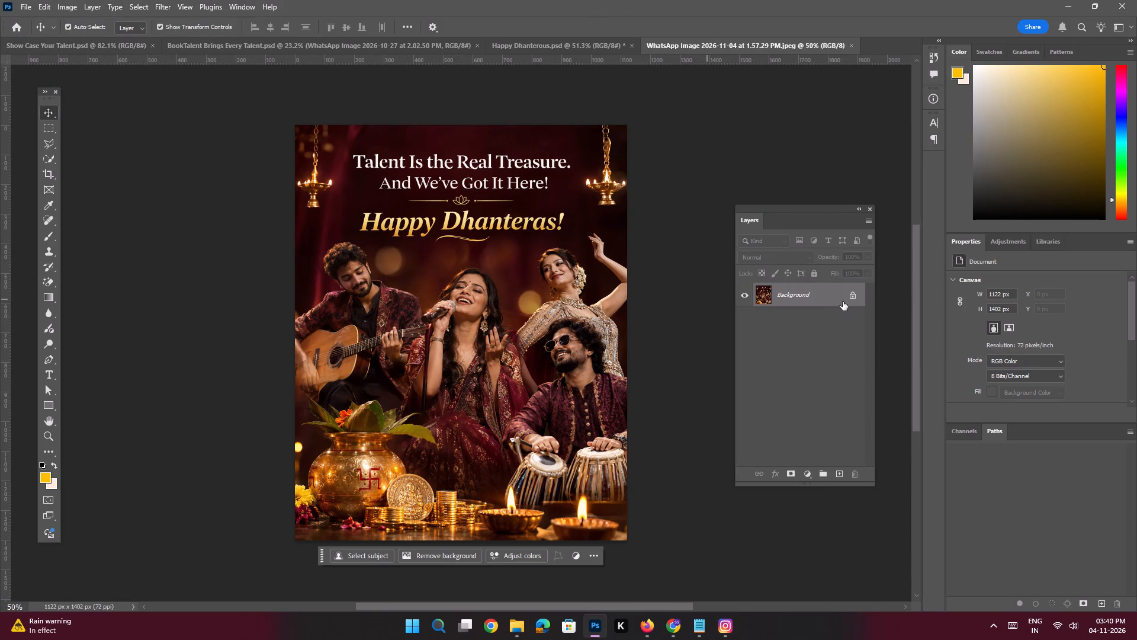
click(850, 297)
Outline the gold lotus divider between the headline and "Happy Dhanteras!" with the Polygonal Lasso tool.
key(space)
ctrl+drag(428, 187, 503, 331)
ctrl+drag(531, 299, 494, 288)
drag(554, 290, 462, 279)
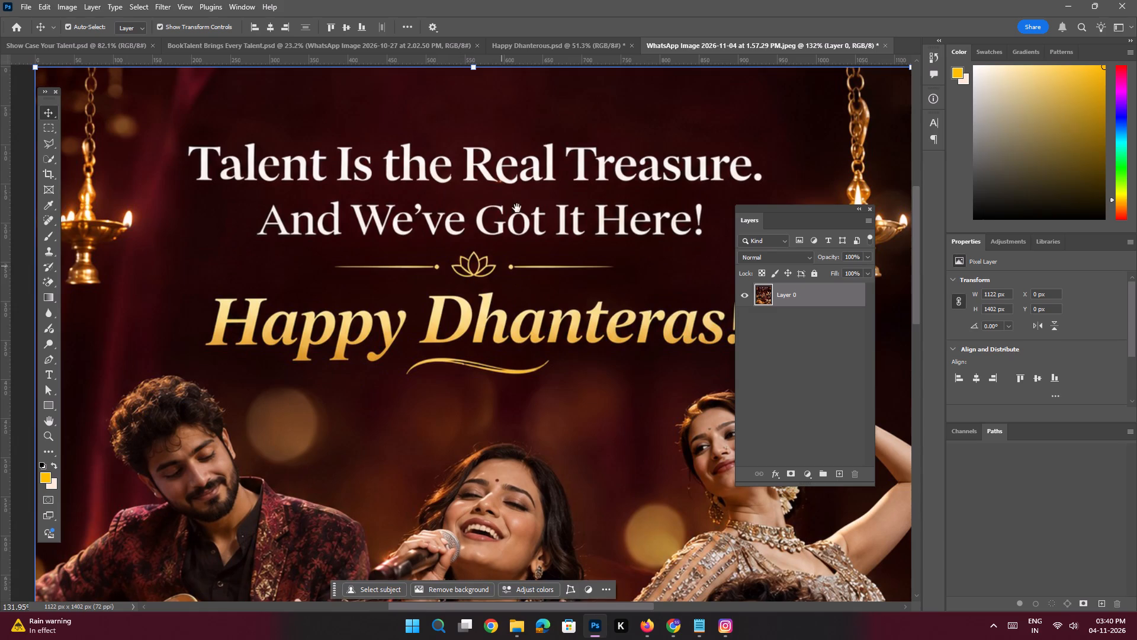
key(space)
ctrl+drag(288, 235, 296, 280)
drag(421, 266, 279, 245)
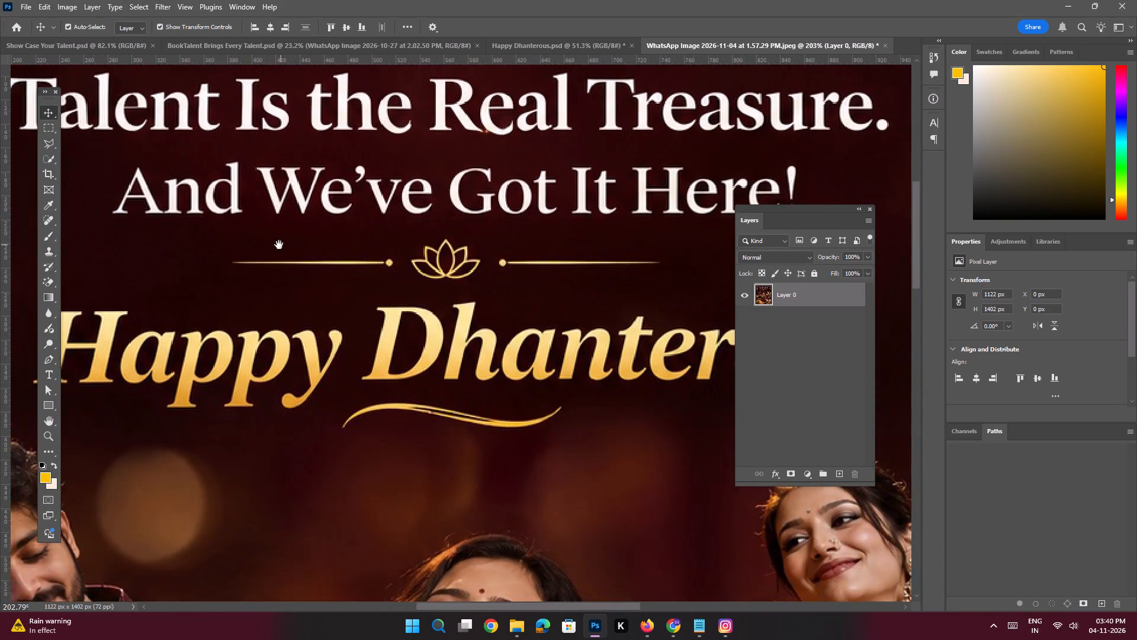
drag(279, 245, 280, 245)
click(46, 145)
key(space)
ctrl+drag(342, 287, 300, 275)
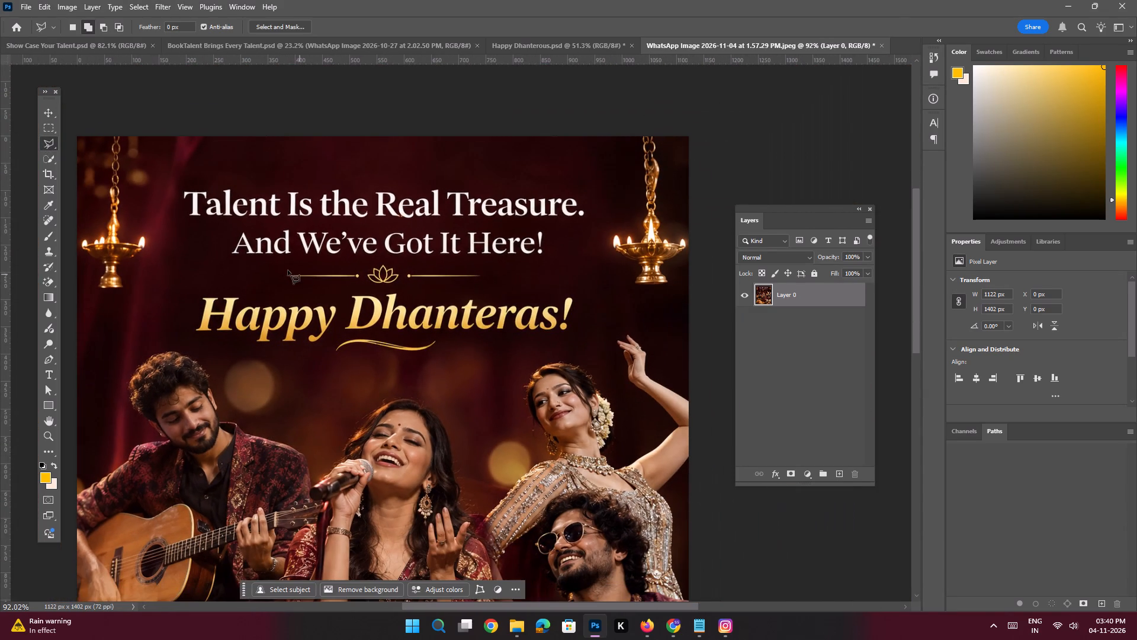
click(282, 268)
shift+click(367, 267)
click(378, 263)
click(409, 264)
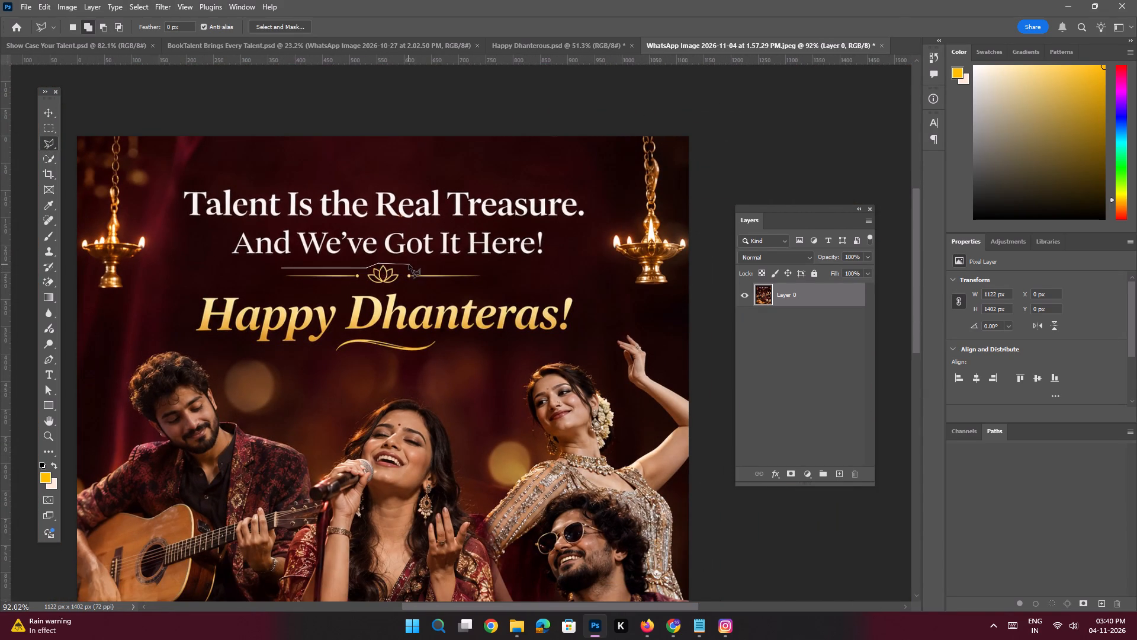
click(410, 269)
shift+click(470, 274)
click(486, 274)
click(487, 286)
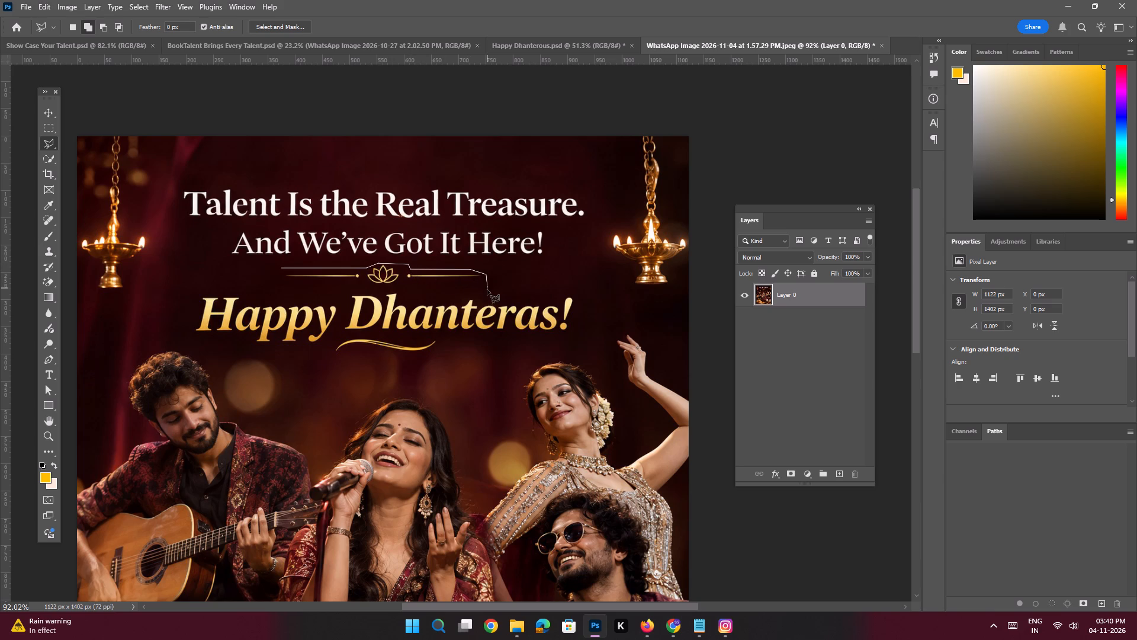
Complete the Polygonal Lasso outline around the Happy Dhanteras lettering with its lotus divider and flourish, and cut it in place onto a new layer.
click(487, 293)
click(551, 294)
click(571, 287)
click(578, 296)
drag(581, 309, 573, 332)
click(571, 331)
drag(566, 337, 560, 337)
drag(493, 340, 488, 340)
click(451, 338)
click(441, 351)
drag(430, 357, 417, 357)
drag(368, 357, 361, 357)
click(308, 354)
click(242, 348)
click(191, 343)
drag(187, 321, 187, 316)
click(195, 286)
click(249, 284)
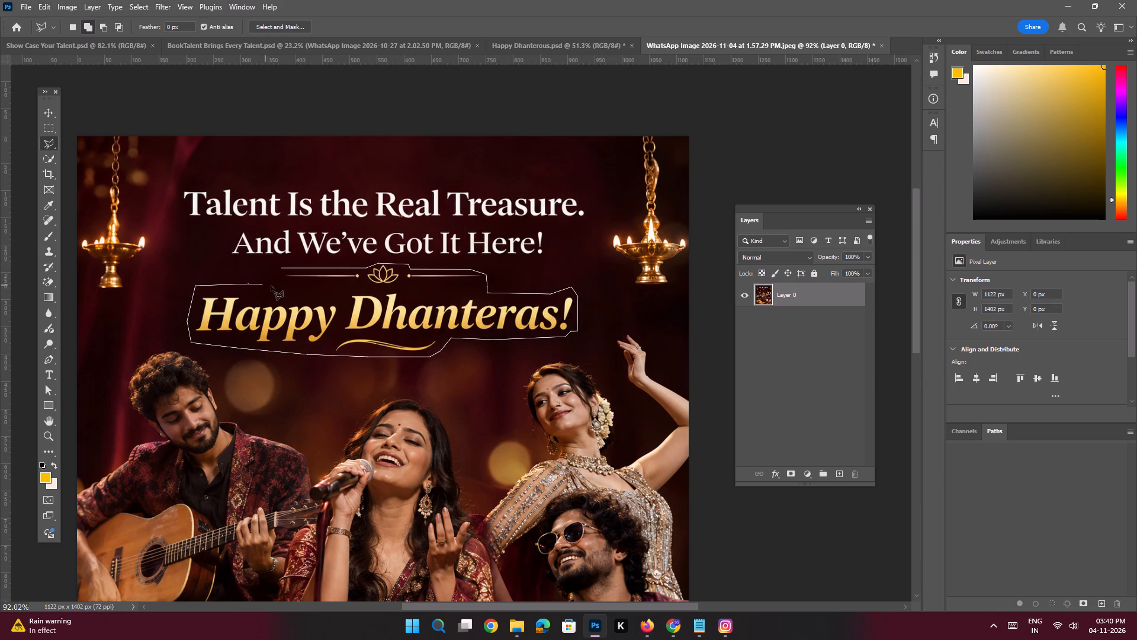
click(284, 292)
click(269, 275)
click(281, 268)
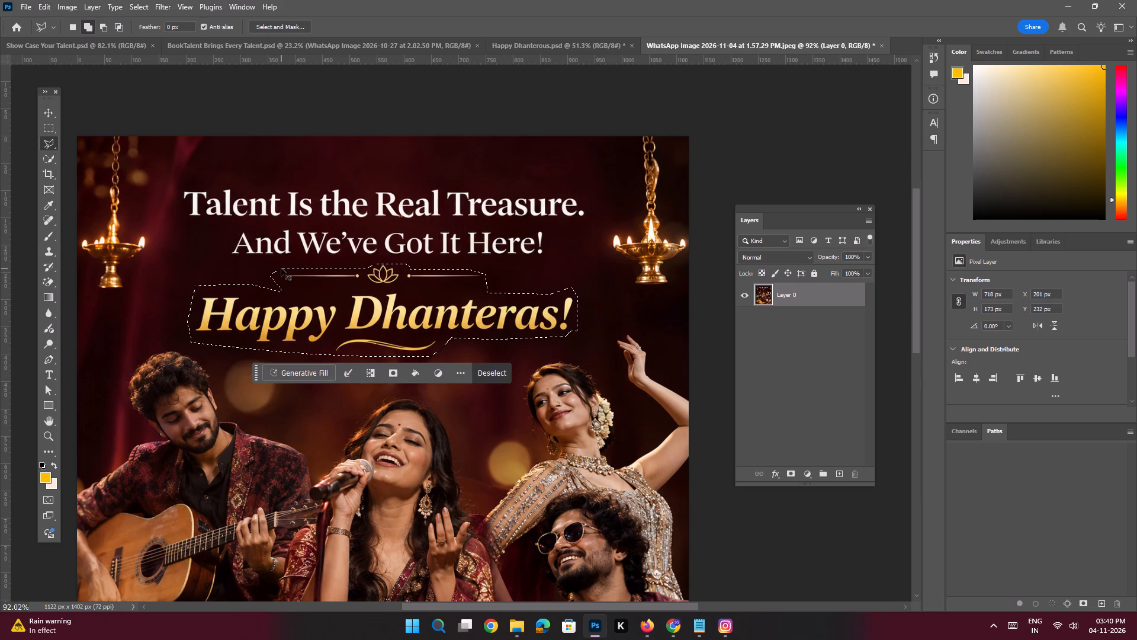
key(ctrl+x)
click(841, 477)
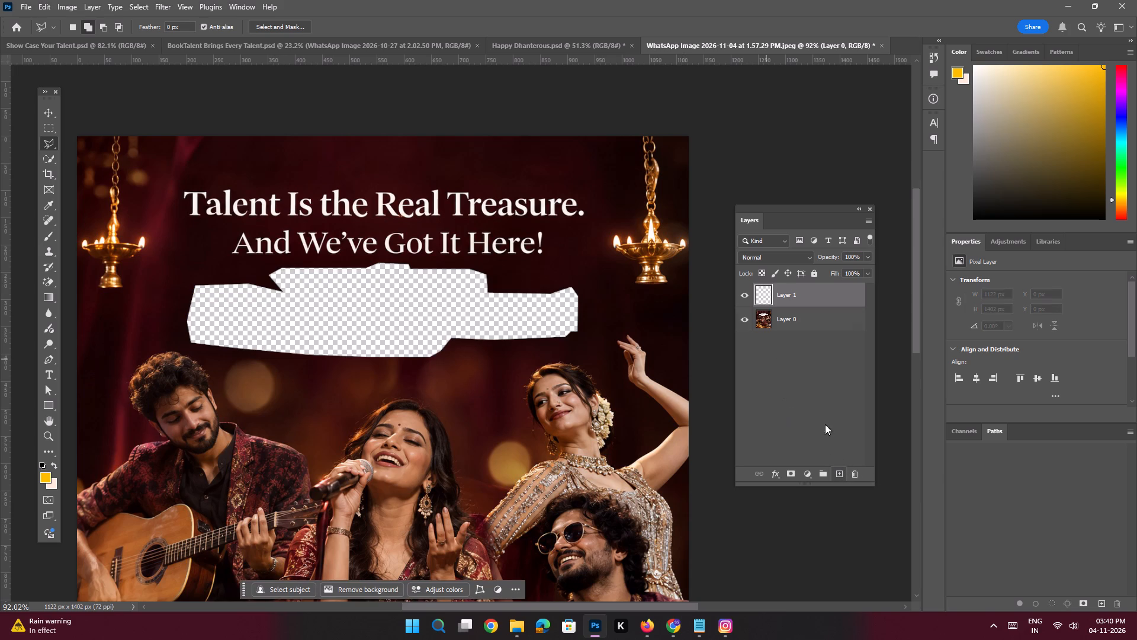
key(ctrl+shift+v)
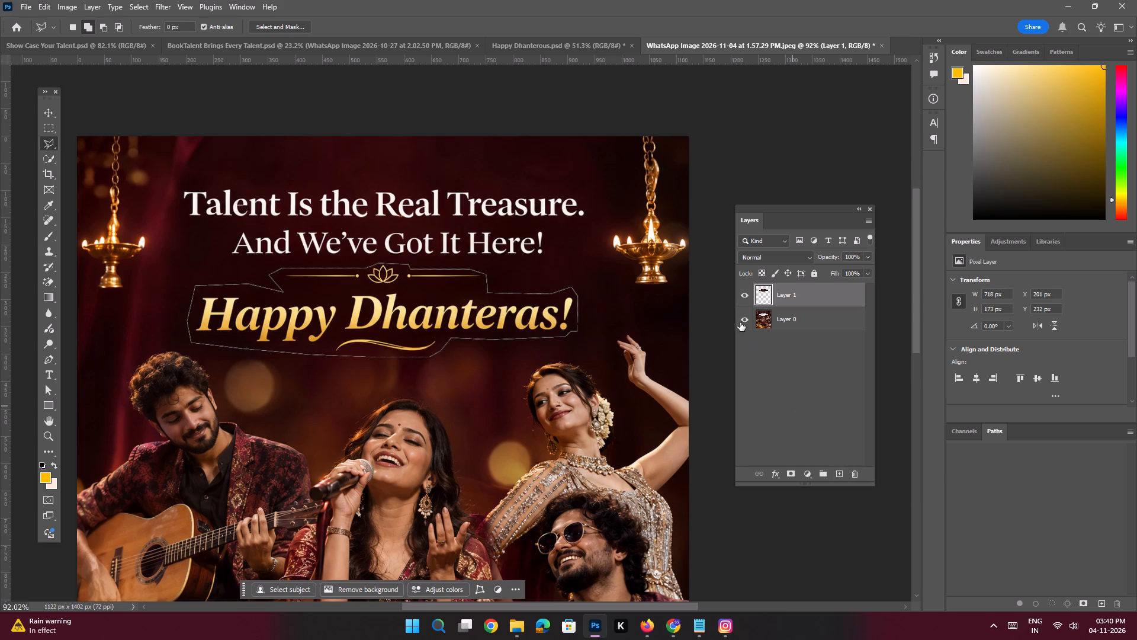
Hide the original poster layer and remove the dark background around the cut-out lettering with the Magic Eraser.
click(741, 322)
key(space)
ctrl+drag(336, 311, 372, 357)
drag(383, 314, 404, 347)
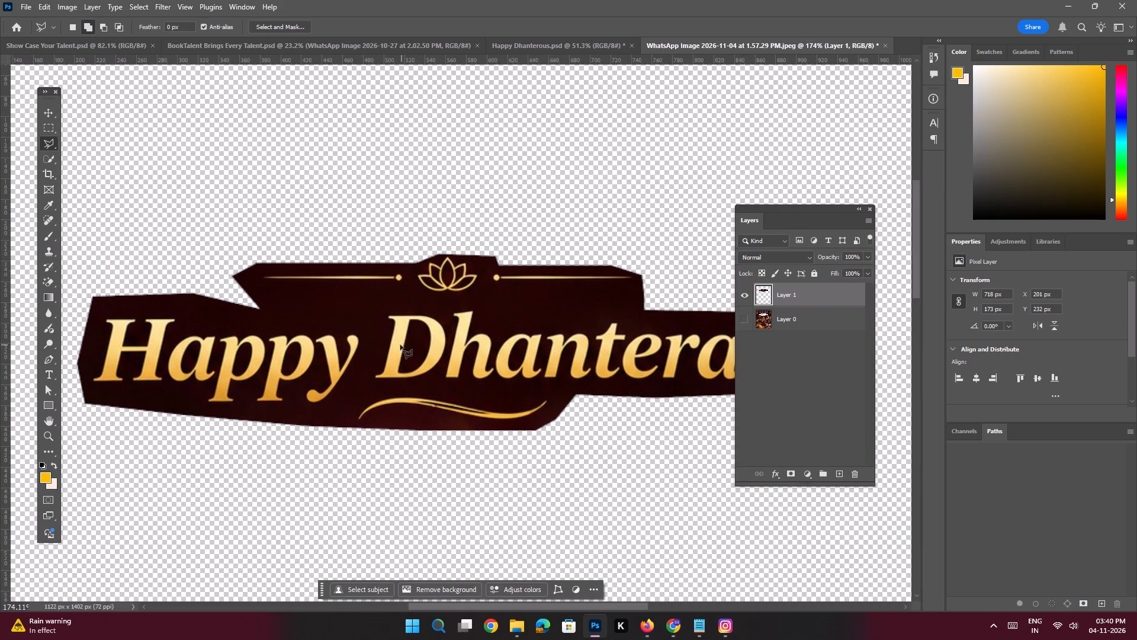
key(e)
click(359, 321)
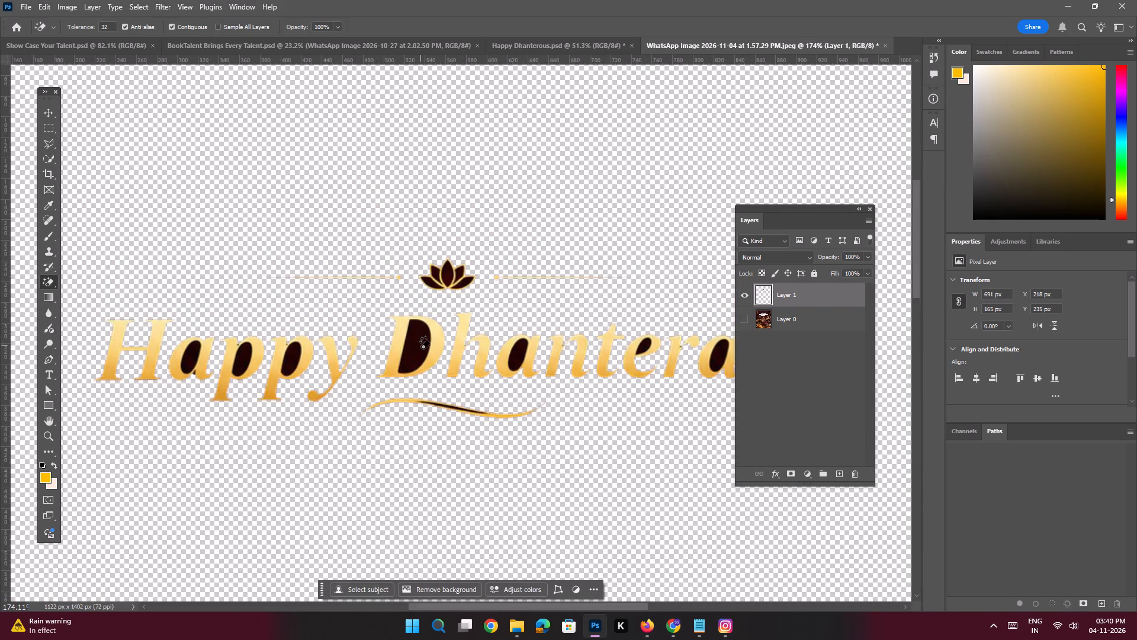
Erase the dark fill inside the letter D of Dhanteras.
key(ctrl+space)
key(ctrl+space)
key(ctrl+space)
ctrl+drag(410, 338, 442, 385)
click(419, 364)
Erase the dark fills inside the a and both p letters of Happy.
key(space)
key(space)
key(space)
key(space)
key(space)
key(space)
key(space)
key(space)
key(space)
key(space)
key(space)
key(space)
key(space)
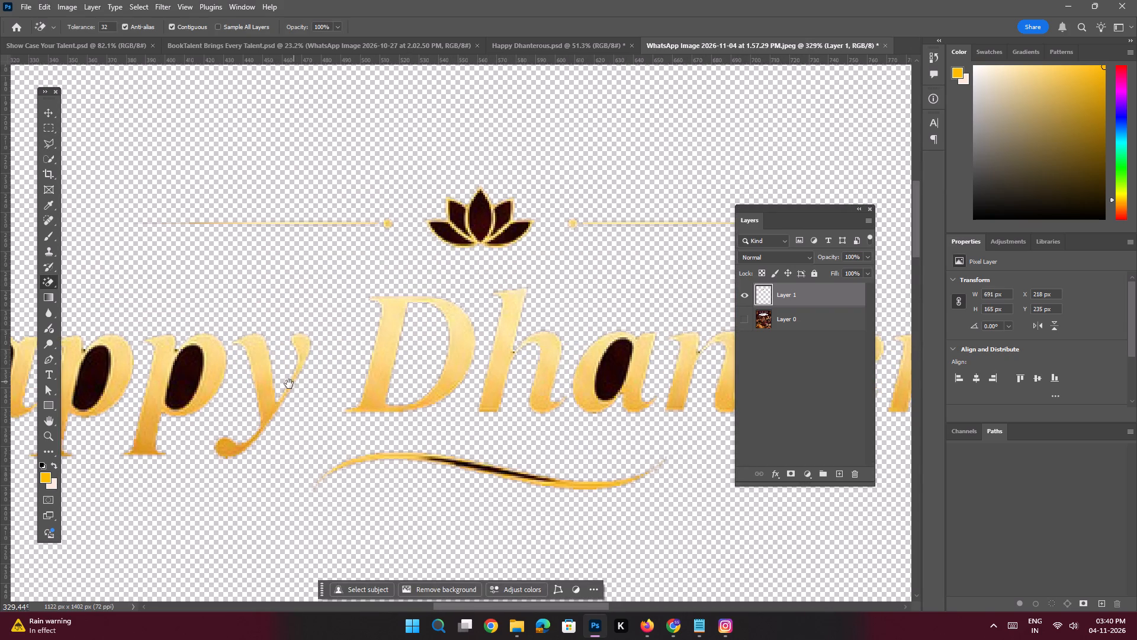
drag(289, 384, 342, 380)
click(351, 376)
ctrl+drag(328, 363, 352, 389)
click(336, 375)
key(space)
key(space)
key(space)
key(space)
key(space)
key(space)
key(space)
key(space)
key(space)
key(space)
key(space)
drag(242, 386, 387, 393)
click(391, 392)
click(513, 397)
click(364, 386)
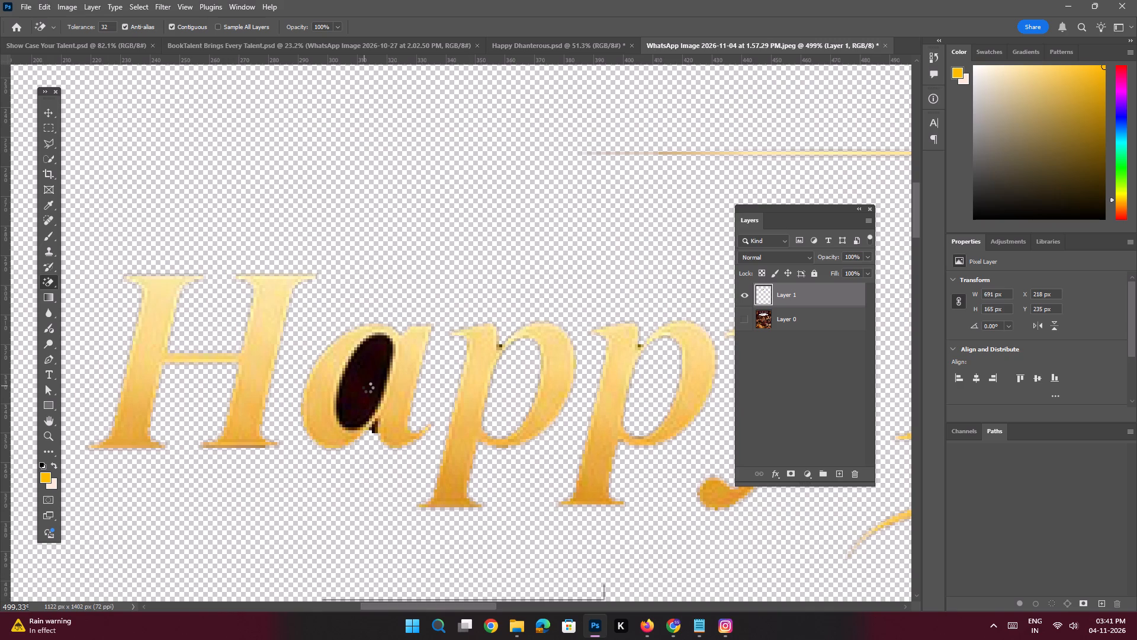
Erase the dark fills inside all five petals of the lotus ornament, leaving only its gold outline.
key(space)
key(space)
key(space)
key(space)
key(space)
key(space)
key(space)
key(space)
key(space)
key(space)
key(space)
key(space)
key(space)
key(space)
key(space)
key(space)
key(space)
key(space)
key(space)
key(space)
drag(469, 316, 345, 395)
drag(465, 404, 259, 369)
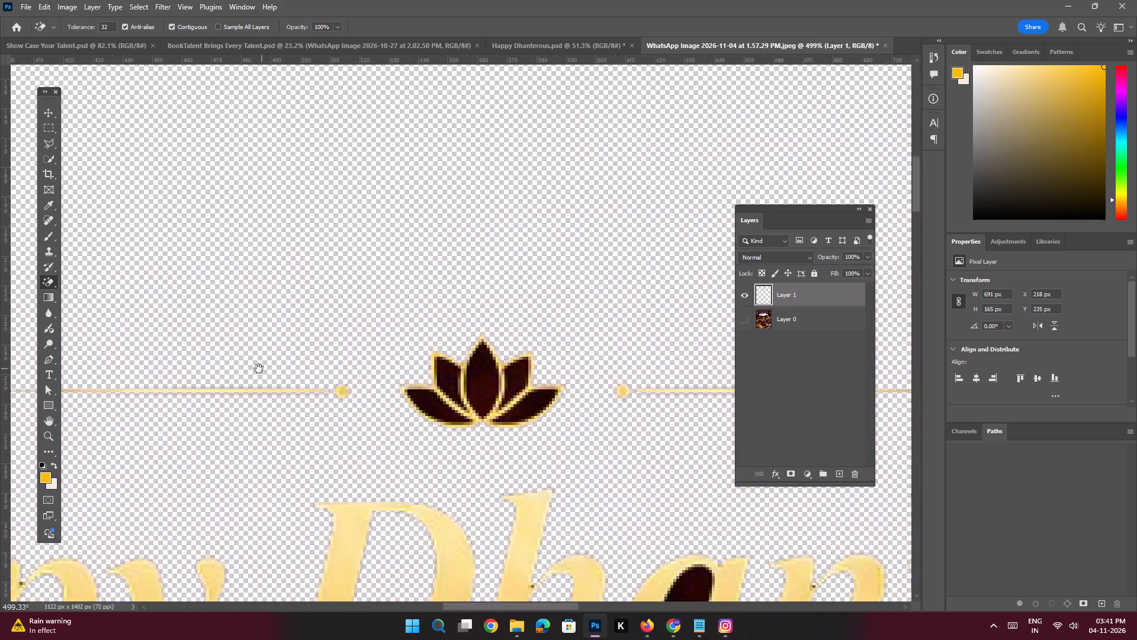
click(259, 368)
ctrl+drag(247, 352, 294, 416)
drag(272, 386, 337, 417)
click(355, 412)
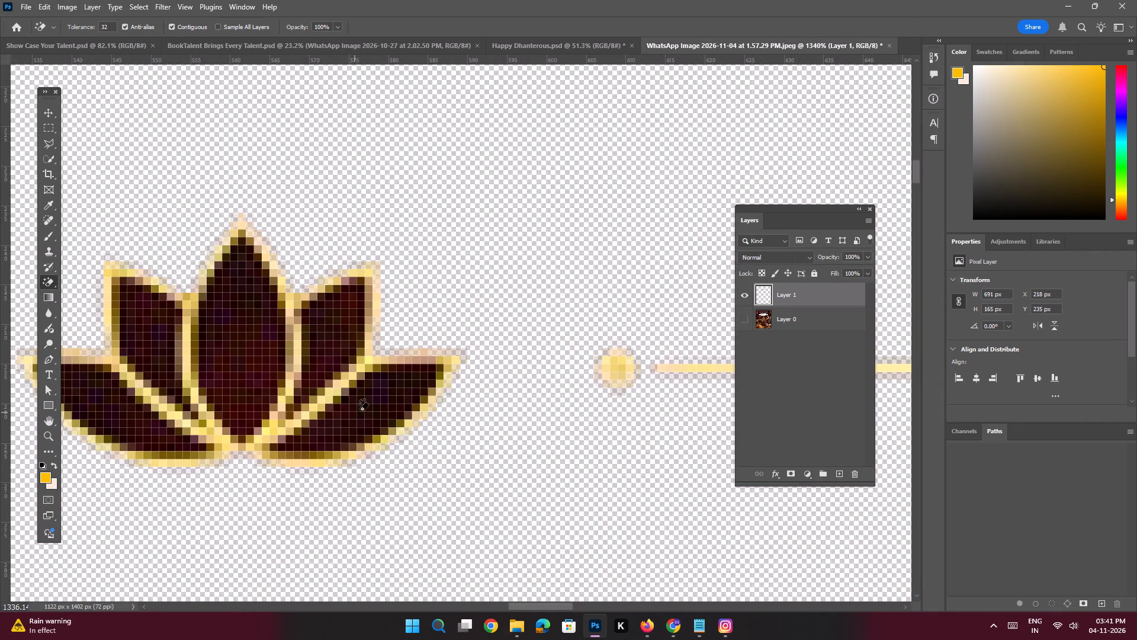
click(341, 345)
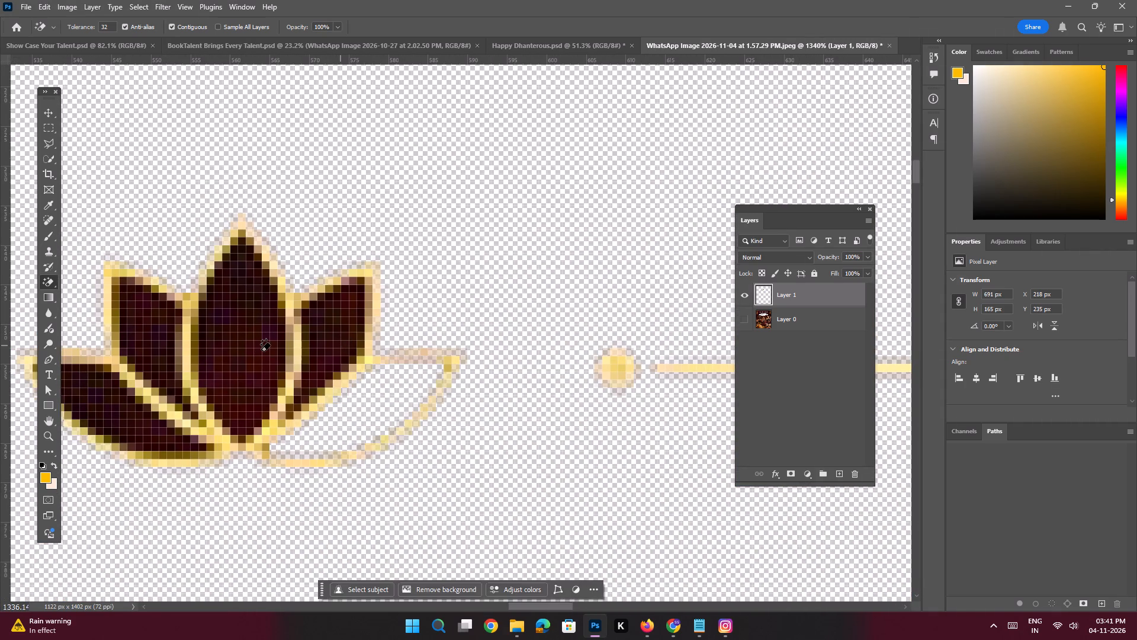
click(261, 351)
key(space)
key(space)
key(space)
key(space)
key(space)
key(space)
key(space)
key(space)
key(space)
key(space)
drag(221, 355, 278, 351)
click(285, 347)
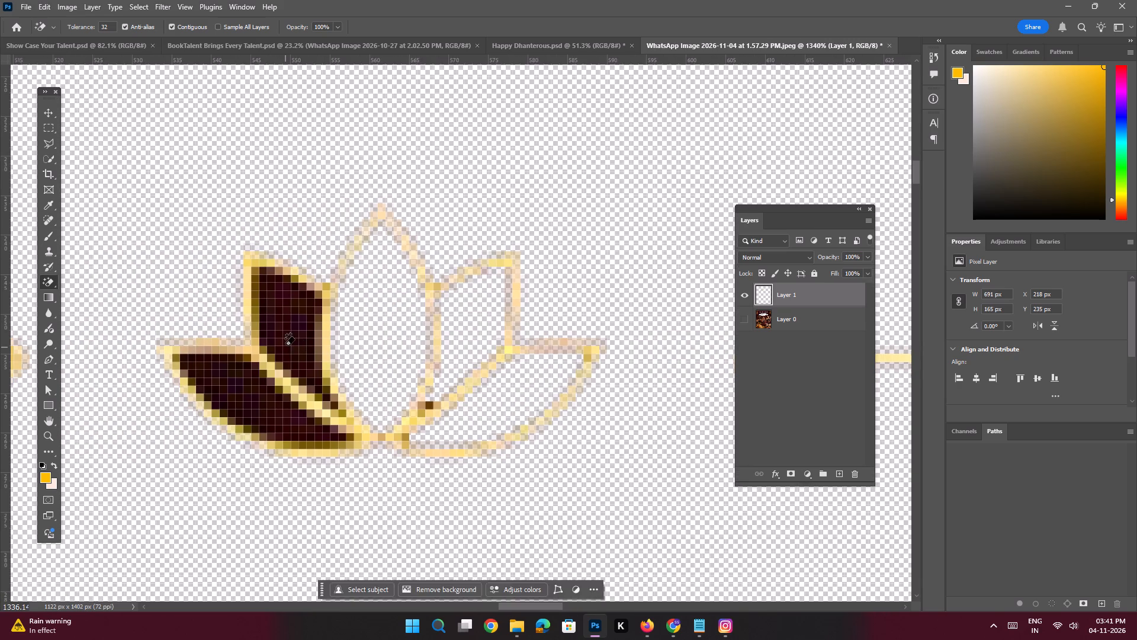
click(285, 331)
click(259, 407)
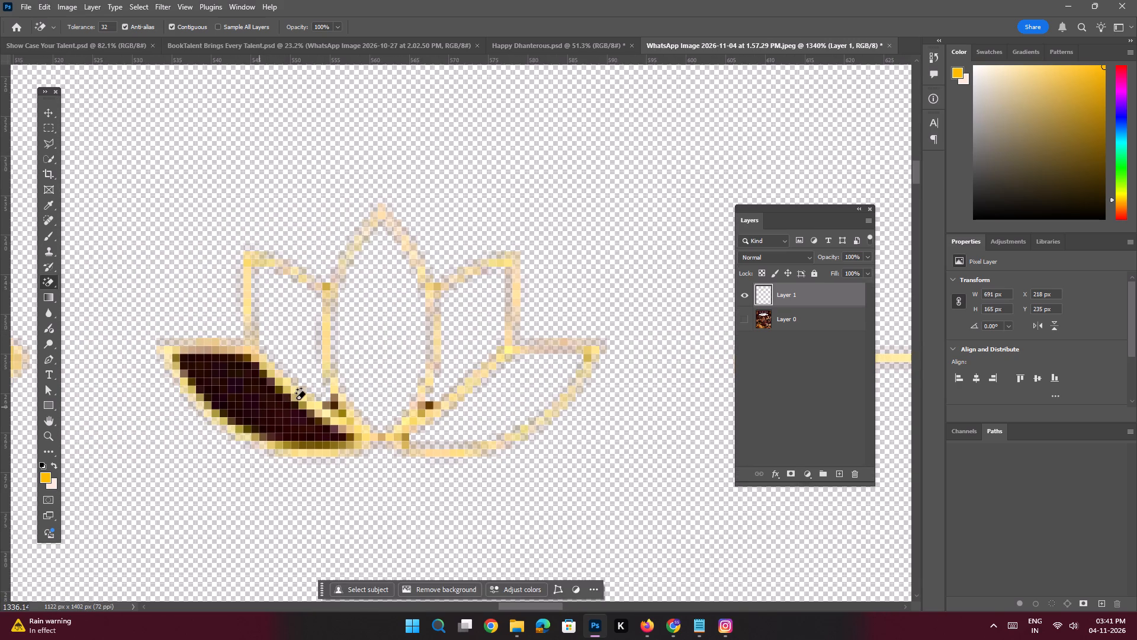
Erase the dark fills inside both a letters and the e of Dhanteras.
key(space)
ctrl+drag(365, 390, 284, 364)
drag(413, 399, 336, 351)
click(316, 341)
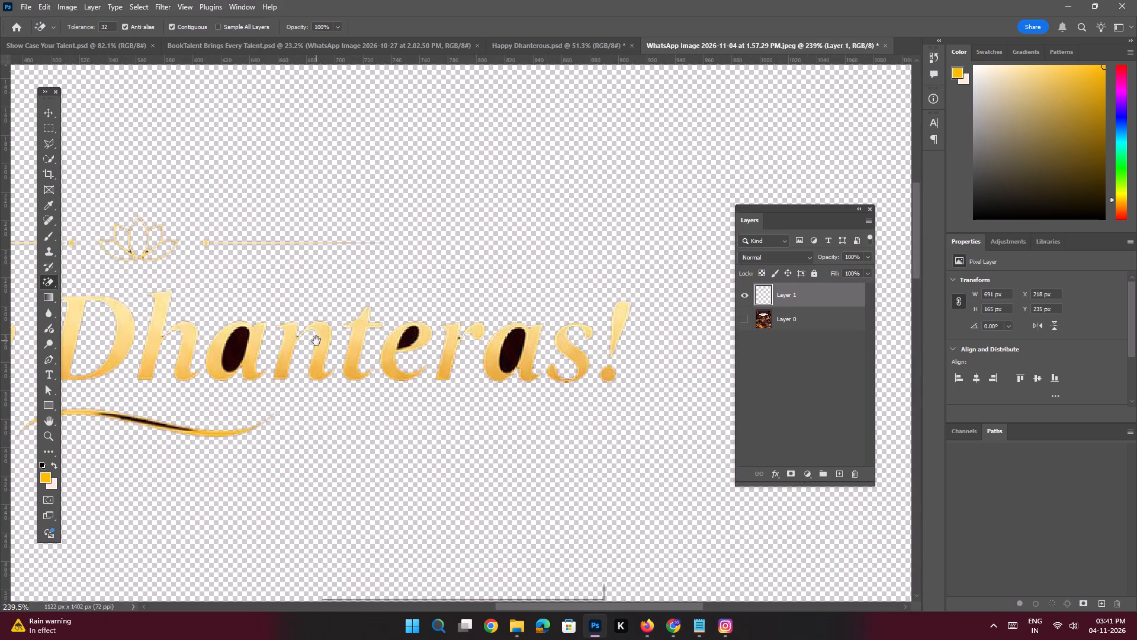
ctrl+drag(235, 351, 272, 401)
click(234, 355)
key(space)
key(space)
key(space)
key(space)
key(space)
key(space)
key(space)
key(space)
key(space)
key(space)
key(space)
key(space)
key(space)
key(space)
key(space)
key(space)
key(space)
key(space)
key(space)
key(space)
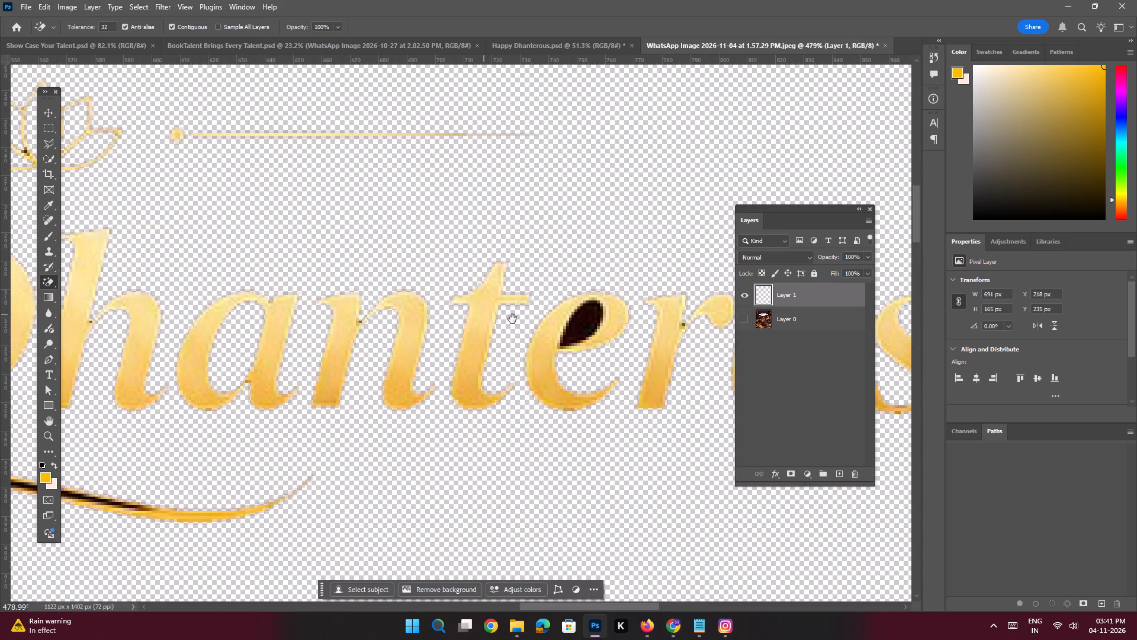
drag(524, 320, 439, 331)
click(427, 333)
ctrl+drag(375, 335, 415, 407)
click(371, 372)
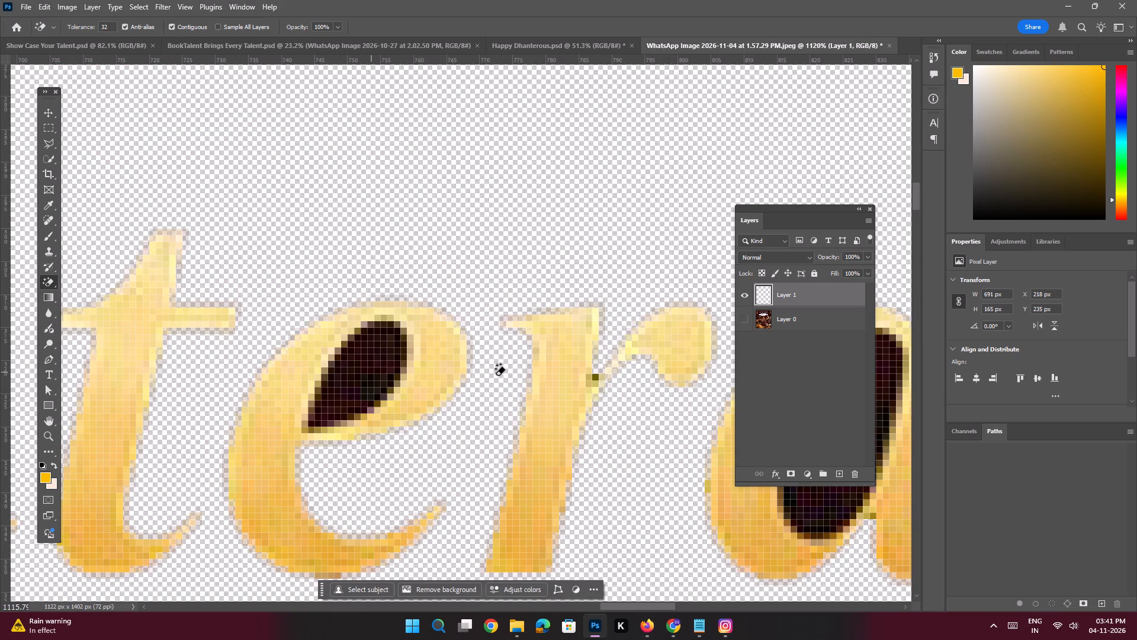
key(space)
key(space)
key(space)
key(space)
key(space)
key(space)
key(space)
key(space)
key(space)
drag(499, 375, 266, 369)
click(260, 372)
click(259, 397)
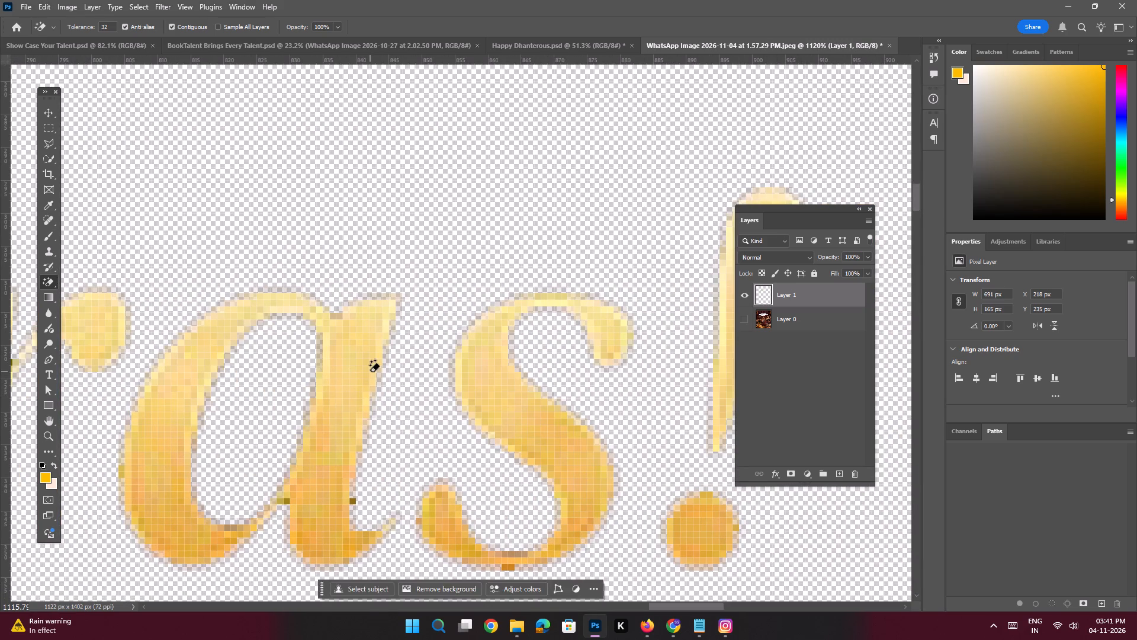
Copy the cut-out gold lettering layer into the Happy Dhanterous.psd post and position it centred just below the white and gold headline.
key(space)
ctrl+drag(374, 394, 246, 358)
drag(242, 376, 361, 385)
click(52, 112)
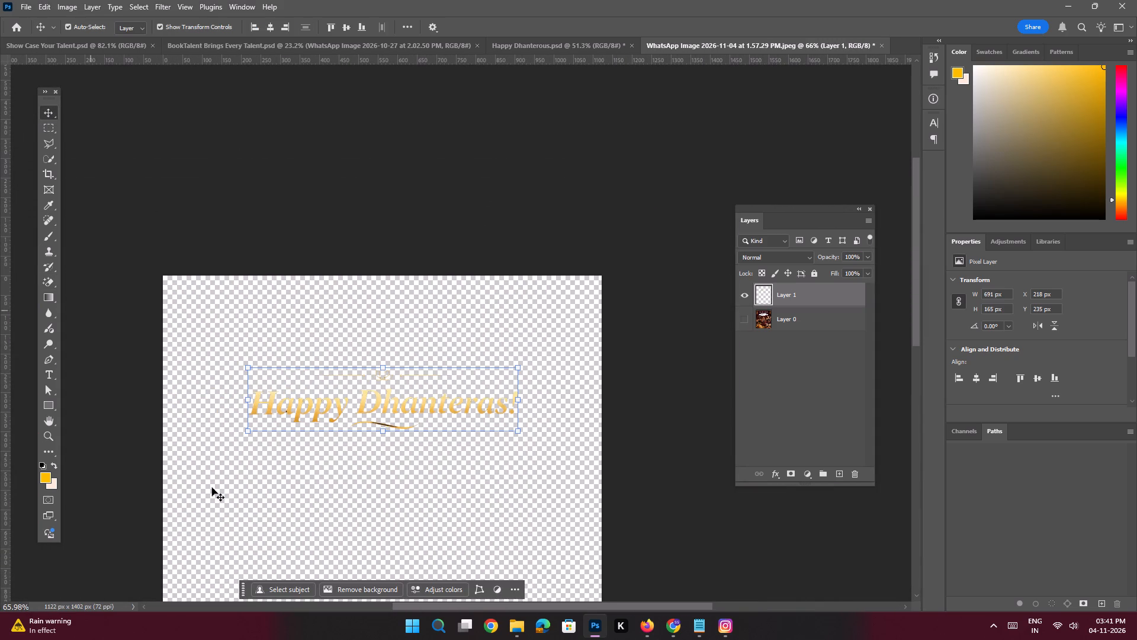
drag(796, 290, 557, 46)
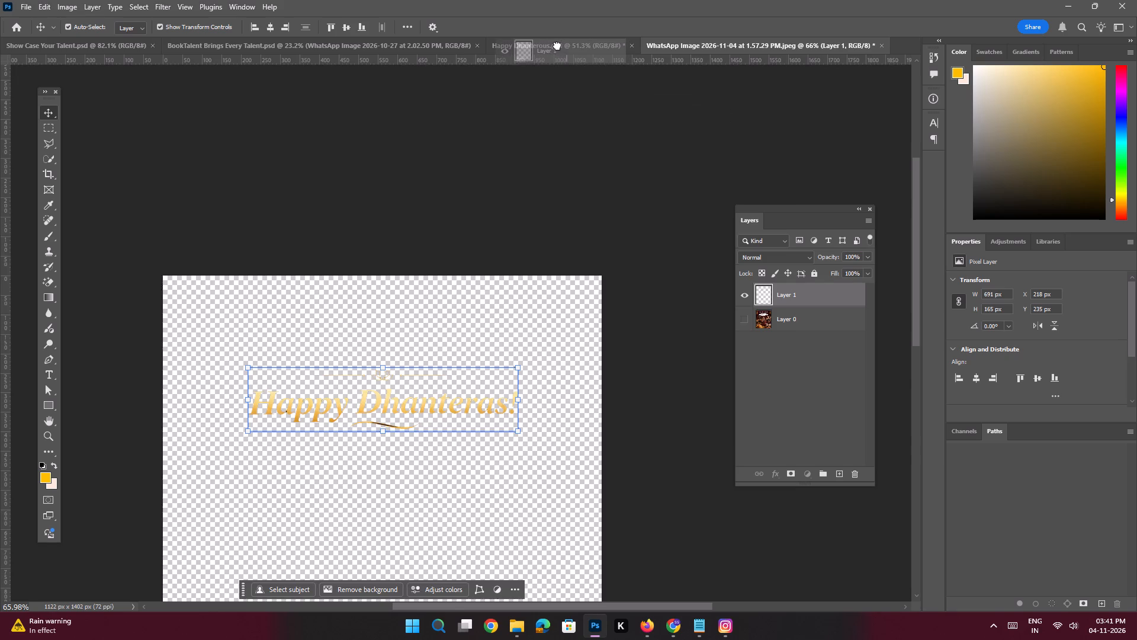
drag(557, 46, 503, 276)
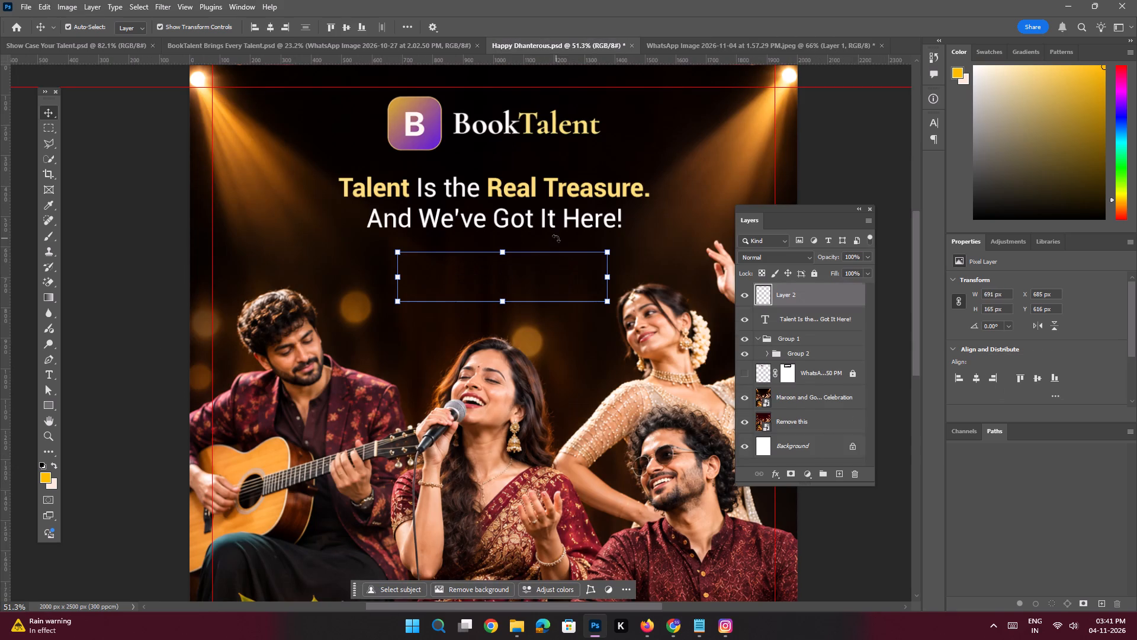
drag(534, 280, 525, 268)
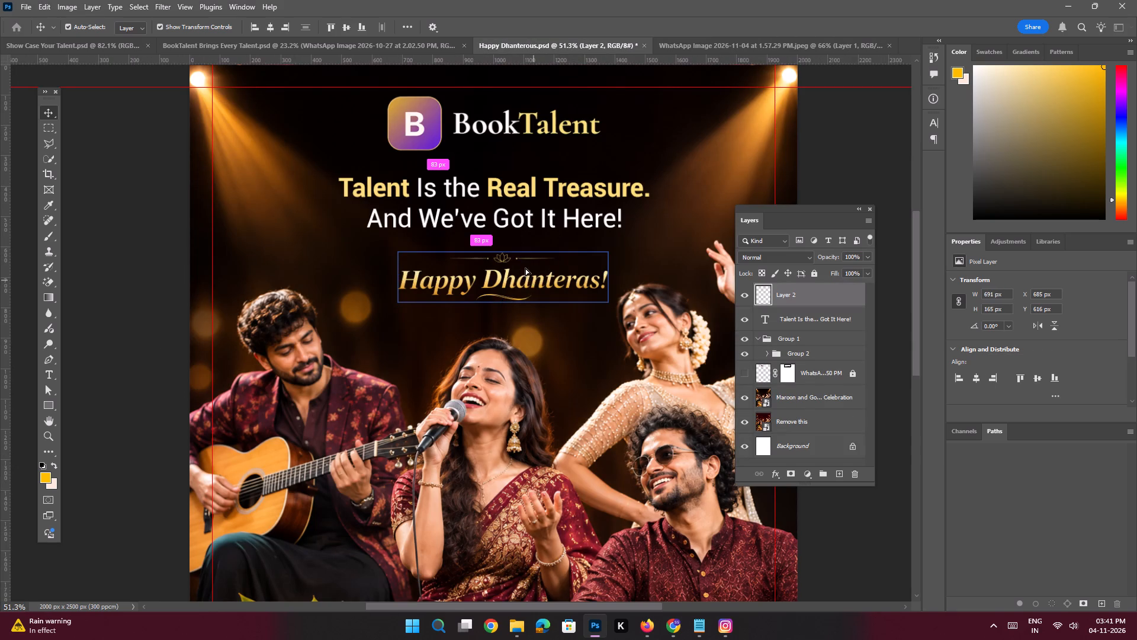
drag(525, 268, 527, 271)
key(space)
key(space)
key(space)
key(space)
key(space)
key(space)
key(space)
key(space)
key(space)
key(space)
key(space)
key(space)
key(space)
key(space)
key(space)
key(space)
key(space)
key(space)
key(space)
key(space)
drag(564, 239, 560, 262)
drag(558, 257, 558, 270)
ctrl+drag(553, 288, 486, 268)
ctrl+drag(518, 286, 455, 268)
ctrl+drag(513, 300, 455, 286)
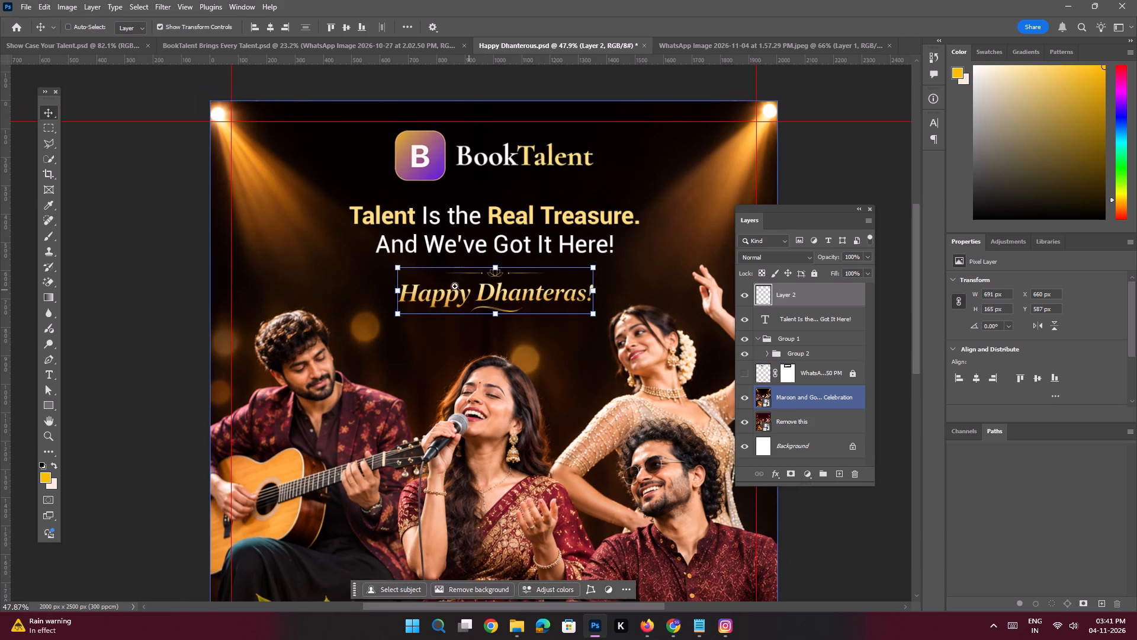
ctrl+drag(455, 286, 407, 284)
click(298, 329)
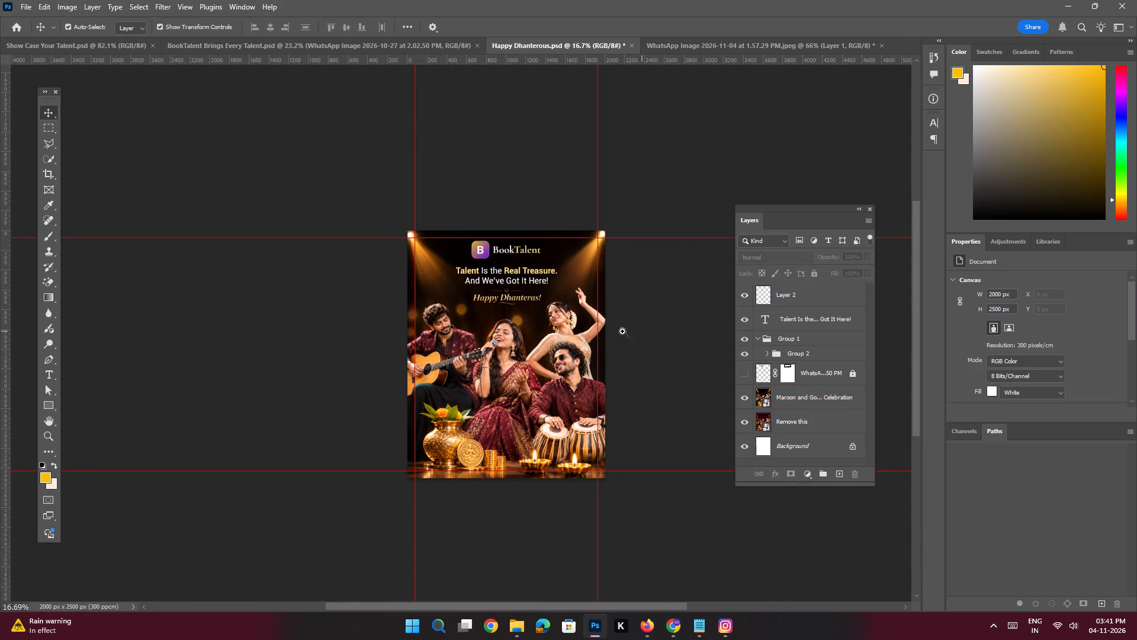
Scale the headline and Happy Dhanteras lettering together to about 110% and lower them to X 990 px, Y 630 px.
key(ctrl+space)
key(ctrl+space)
key(ctrl+space)
key(ctrl+space)
key(ctrl+space)
key(ctrl+space)
key(ctrl+space)
key(ctrl+space)
key(ctrl+space)
key(ctrl+space)
key(ctrl+space)
key(ctrl+space)
key(ctrl+space)
key(ctrl+space)
key(ctrl+space)
key(ctrl+space)
key(ctrl+space)
key(ctrl+space)
key(ctrl+space)
key(ctrl+space)
ctrl+drag(480, 273, 538, 356)
drag(608, 312, 557, 361)
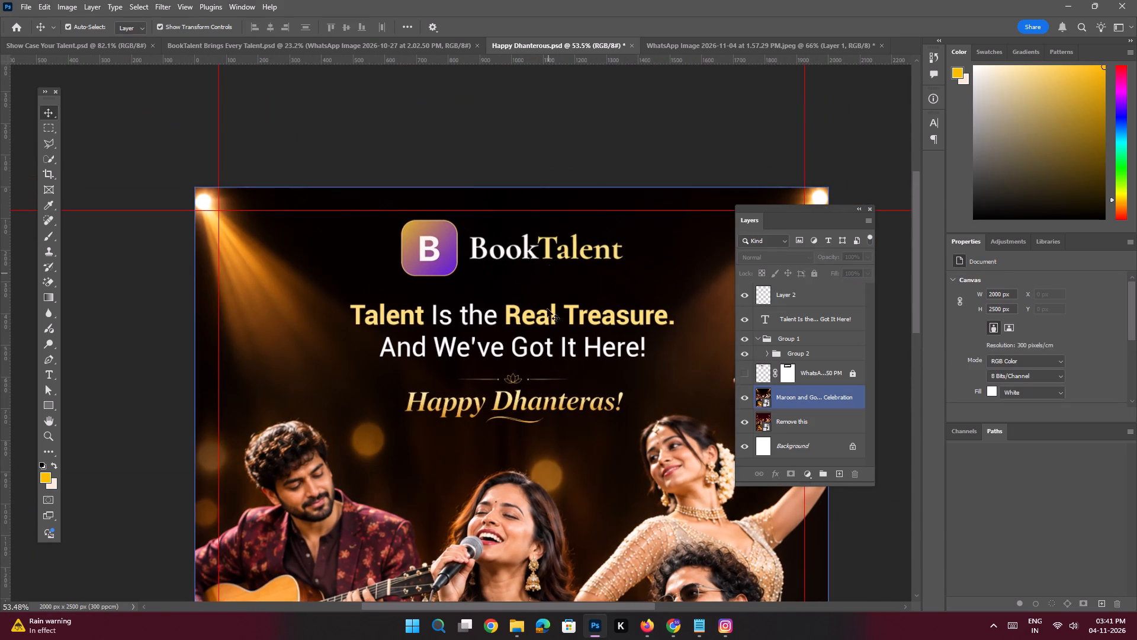
click(547, 327)
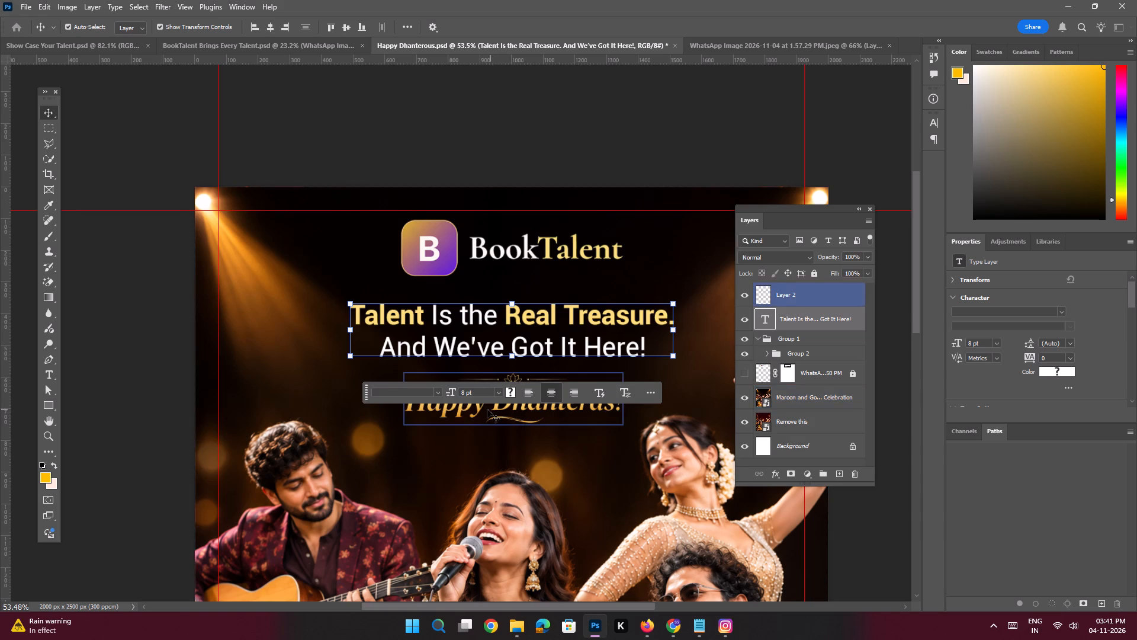
click(518, 407)
click(535, 407)
click(537, 399)
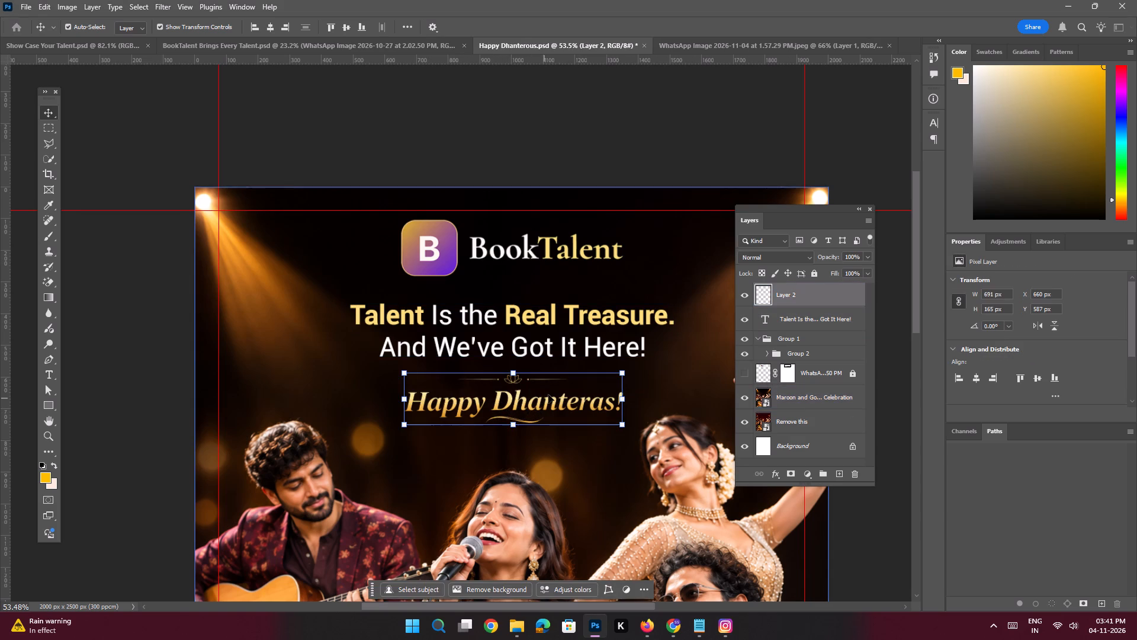
shift+click(575, 324)
key(space)
ctrl+drag(562, 391, 542, 388)
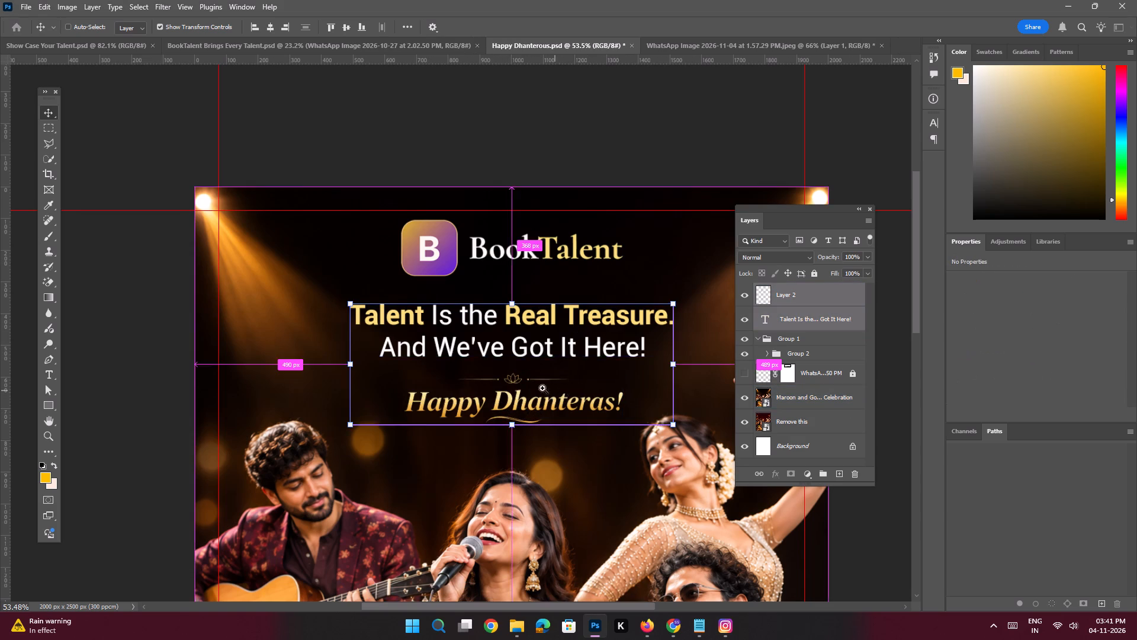
ctrl+drag(542, 388, 532, 385)
alt+drag(628, 411, 637, 417)
key(shift+Down)
key(shift+Down)
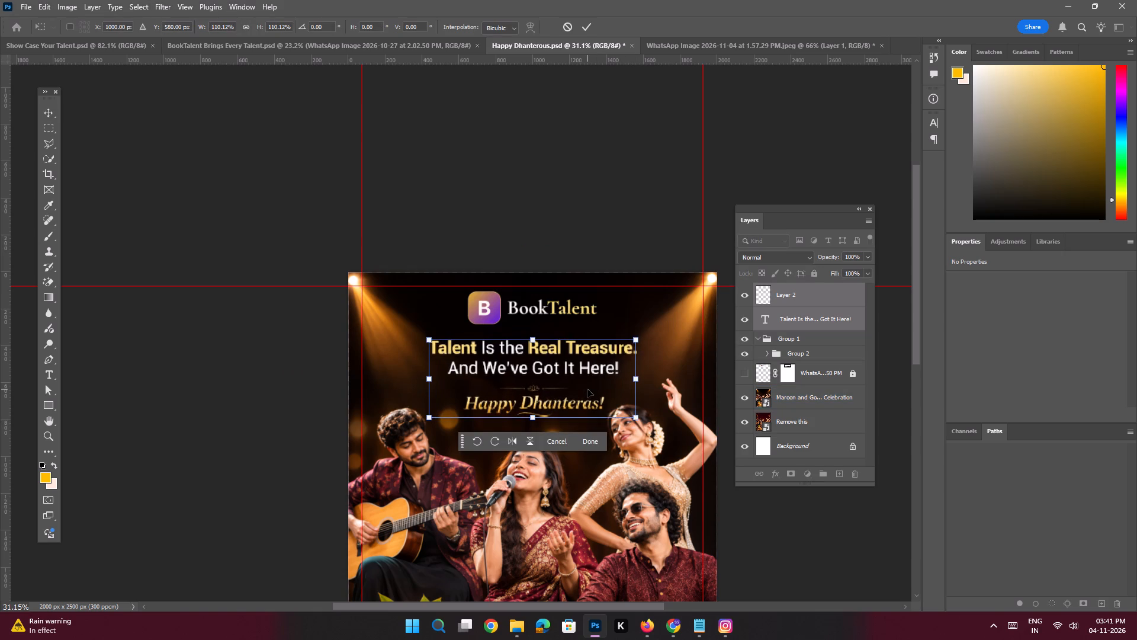
key(shift+Down)
key(shift+Down)
key(shift+Down)
key(shift+Down)
key(shift+Down)
key(shift+Down)
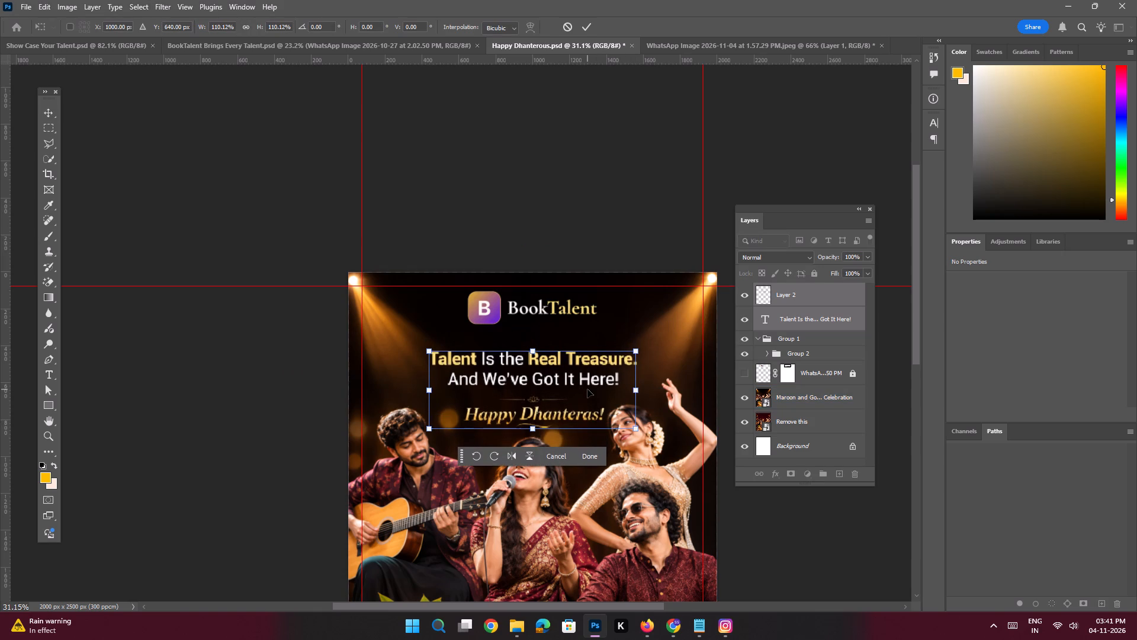
key(shift+Left)
key(shift+Up)
key(shift+Down)
key(shift+Up)
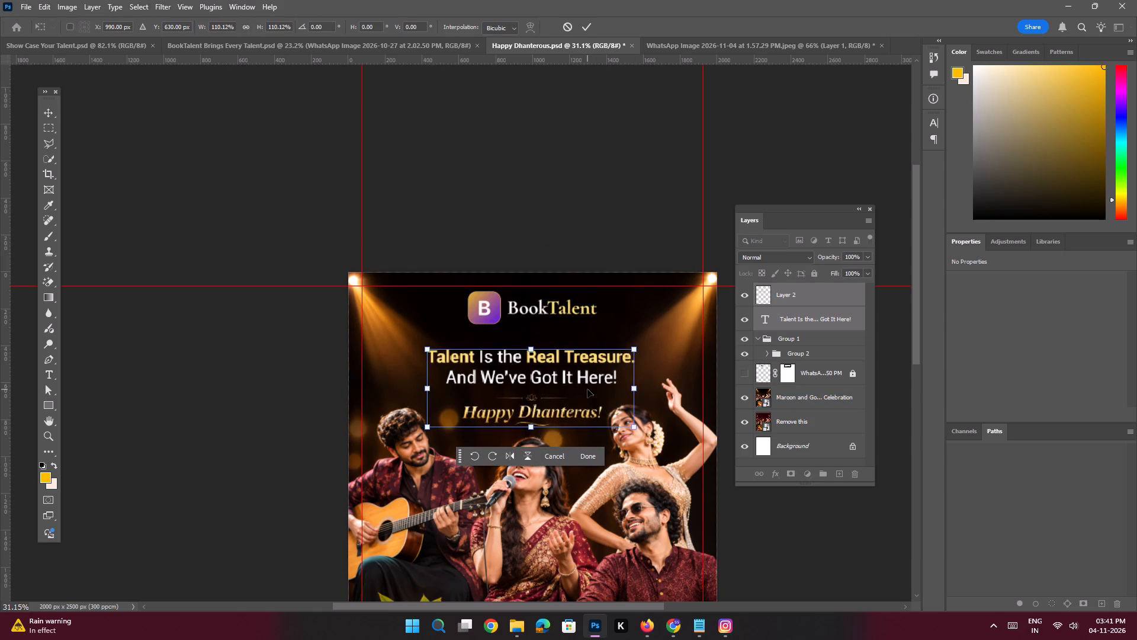
key(Return)
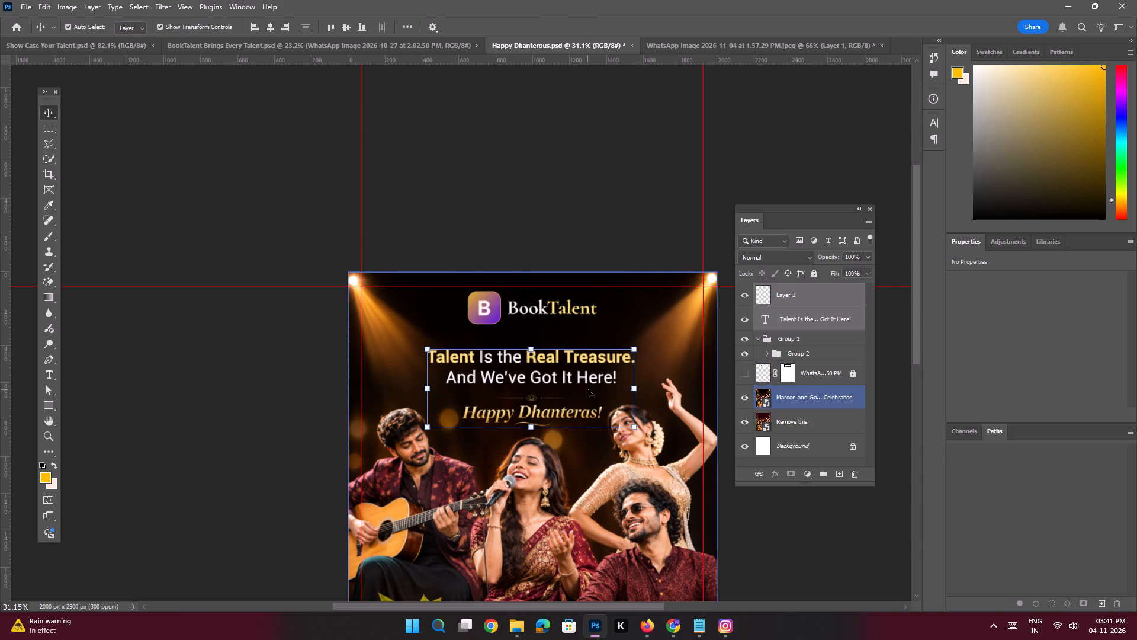
click(293, 348)
Move the headline and Happy Dhanteras lettering together up by about 30 px, closer to the BookTalent logo.
key(space)
ctrl+drag(458, 374, 441, 367)
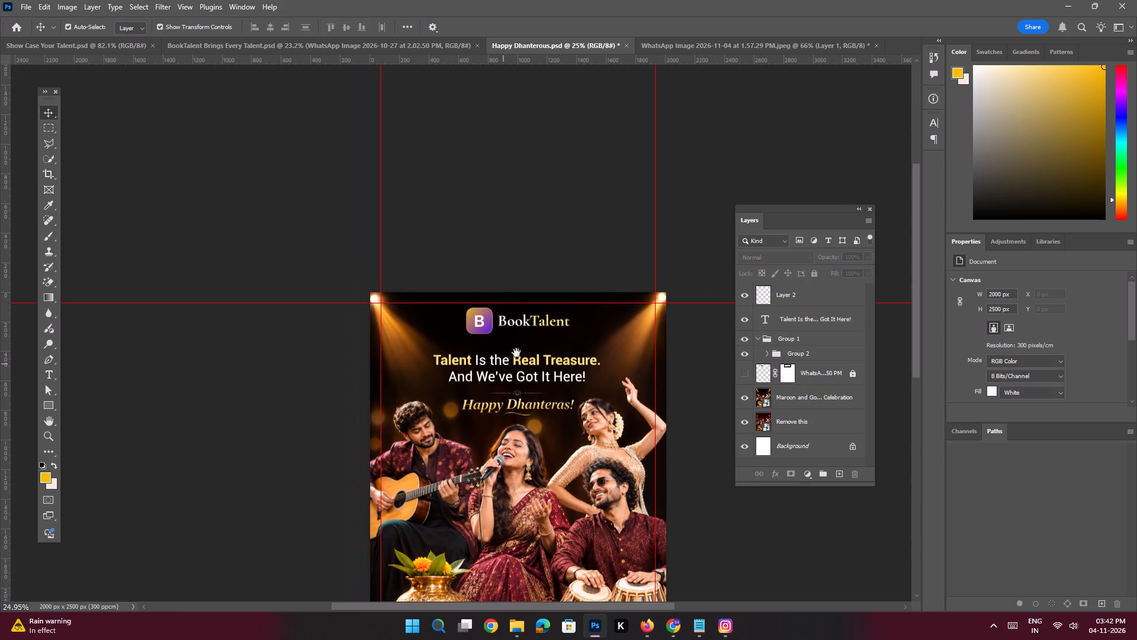
ctrl+drag(525, 311, 534, 328)
ctrl+drag(515, 407, 558, 504)
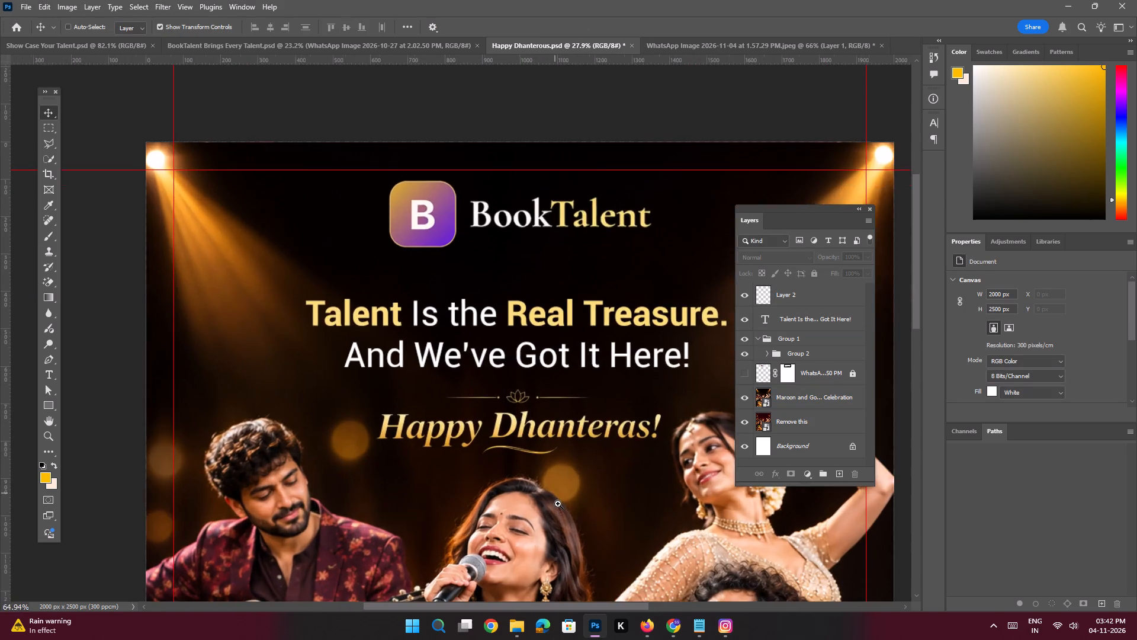
ctrl+drag(558, 504, 567, 530)
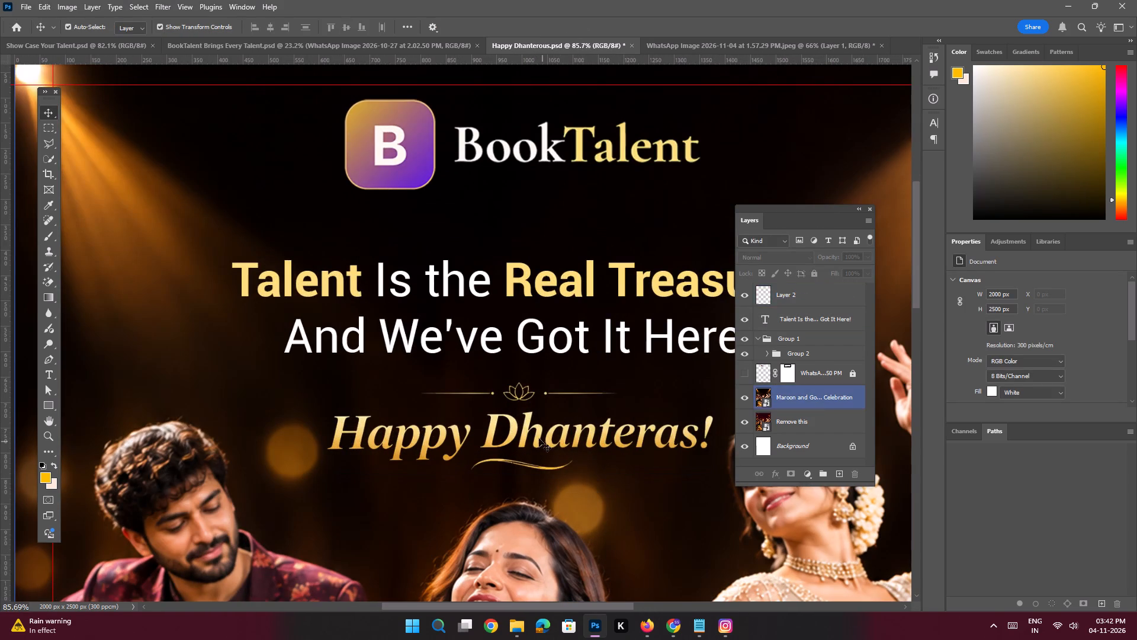
click(538, 436)
shift+click(557, 289)
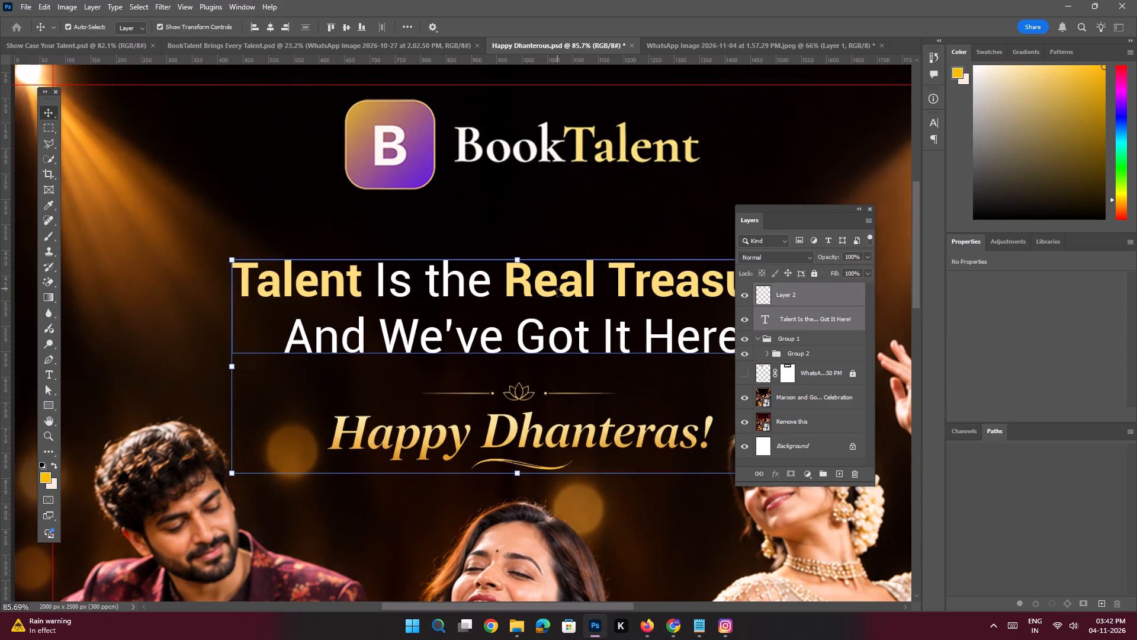
key(shift+Up)
key(shift+Up)
key(shift+Up)
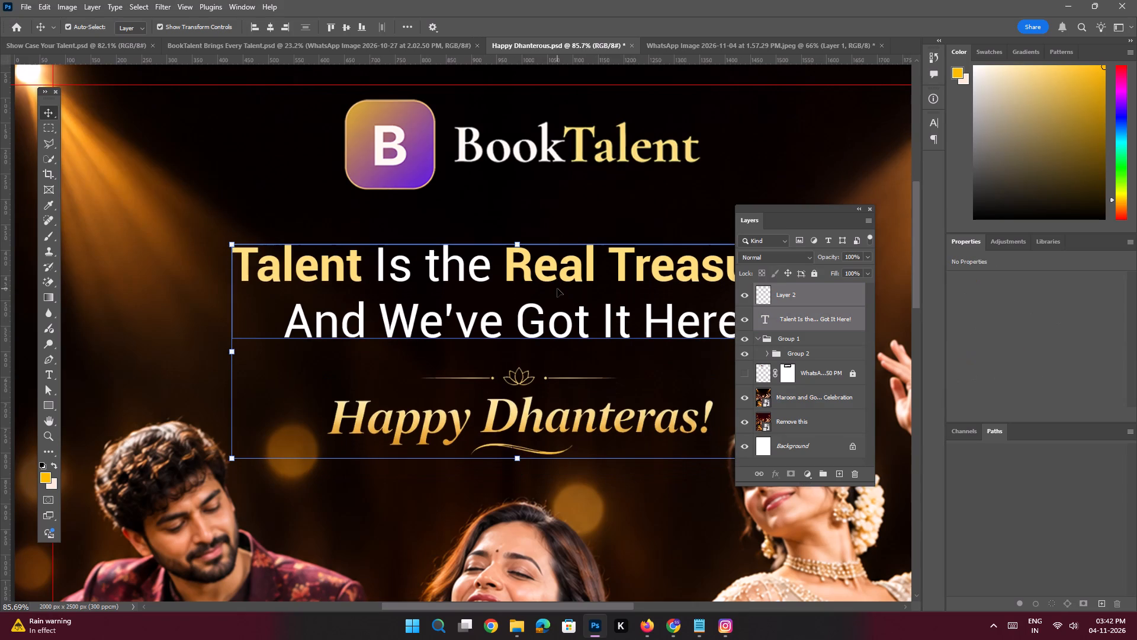
key(ctrl+space)
key(ctrl+space)
key(ctrl+space)
key(ctrl+space)
key(ctrl+space)
key(ctrl+space)
key(ctrl+space)
key(ctrl+space)
ctrl+drag(557, 311, 491, 291)
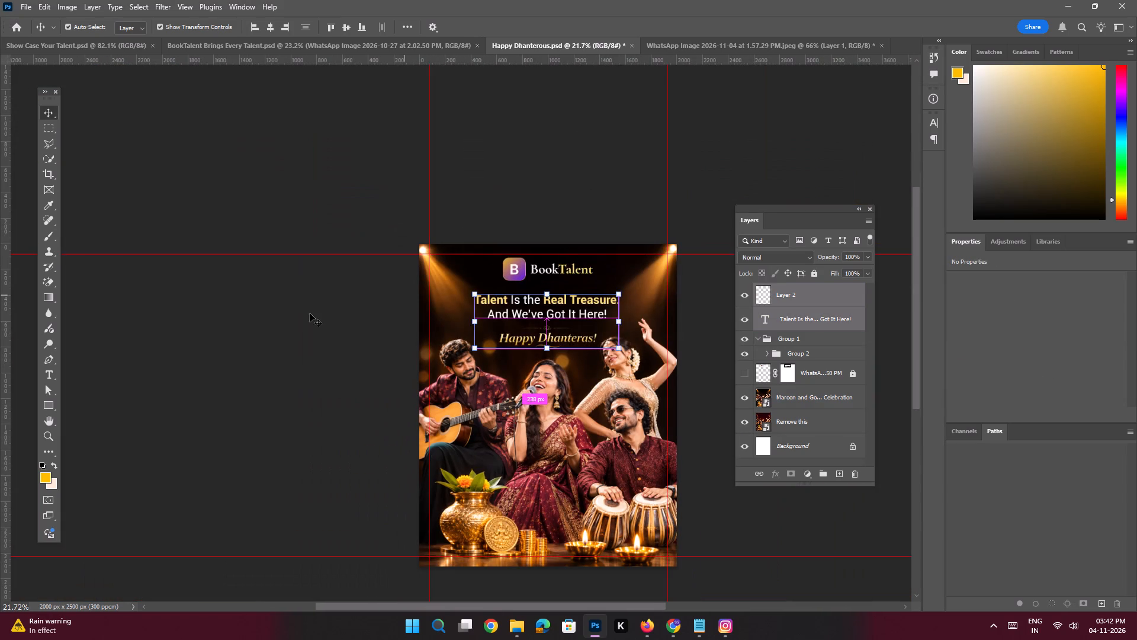
click(291, 320)
Save the Happy Dhanterous.psd post.
key(space)
key(space)
key(space)
key(space)
key(space)
key(space)
key(space)
key(space)
key(space)
drag(494, 358, 473, 336)
key(ctrl+s)
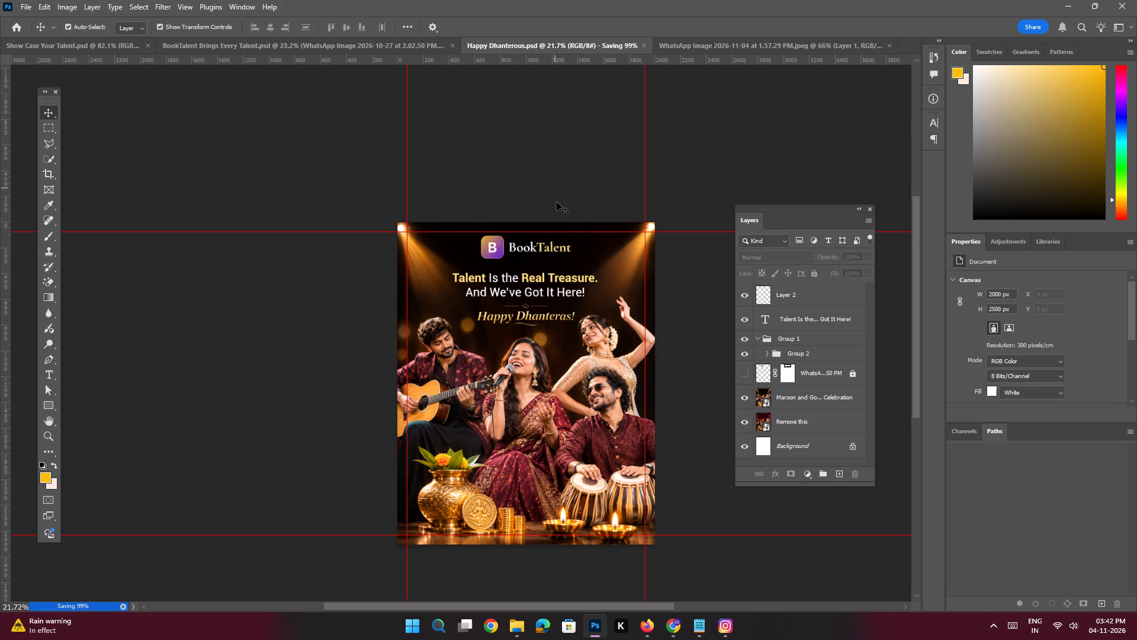
Examine the BookTalent logo and the headline below it up close.
key(ctrl+space)
key(ctrl+space)
key(ctrl+space)
key(ctrl+space)
key(ctrl+space)
key(ctrl+space)
key(ctrl+space)
key(ctrl+space)
key(ctrl+space)
key(ctrl+space)
key(ctrl+space)
key(ctrl+space)
key(ctrl+space)
ctrl+drag(502, 238, 560, 314)
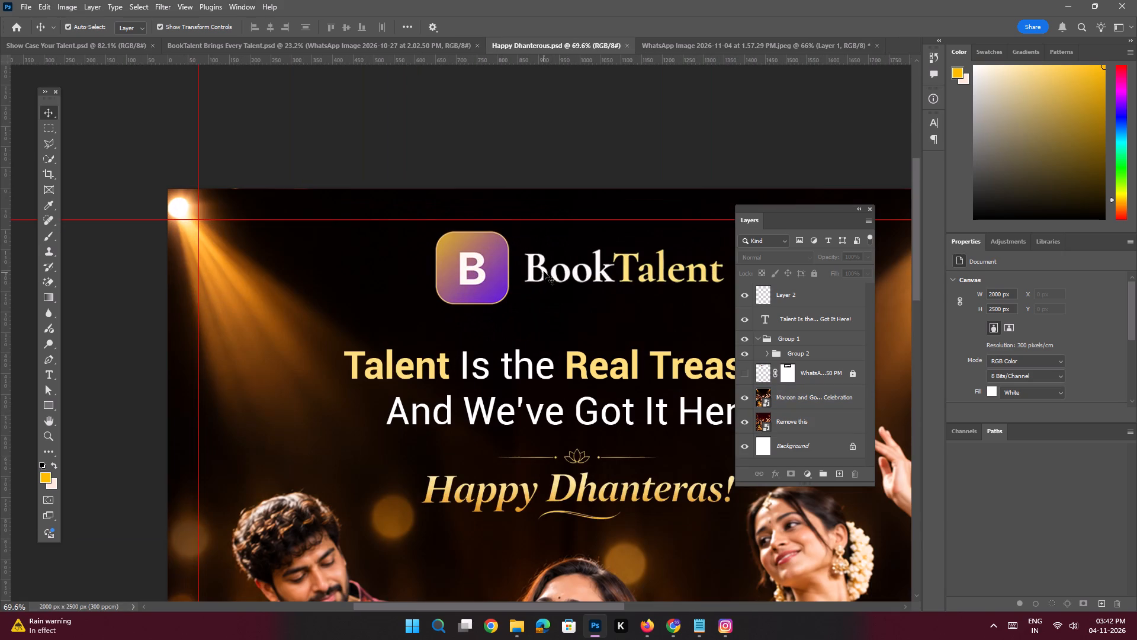
click(543, 271)
shift+click(494, 245)
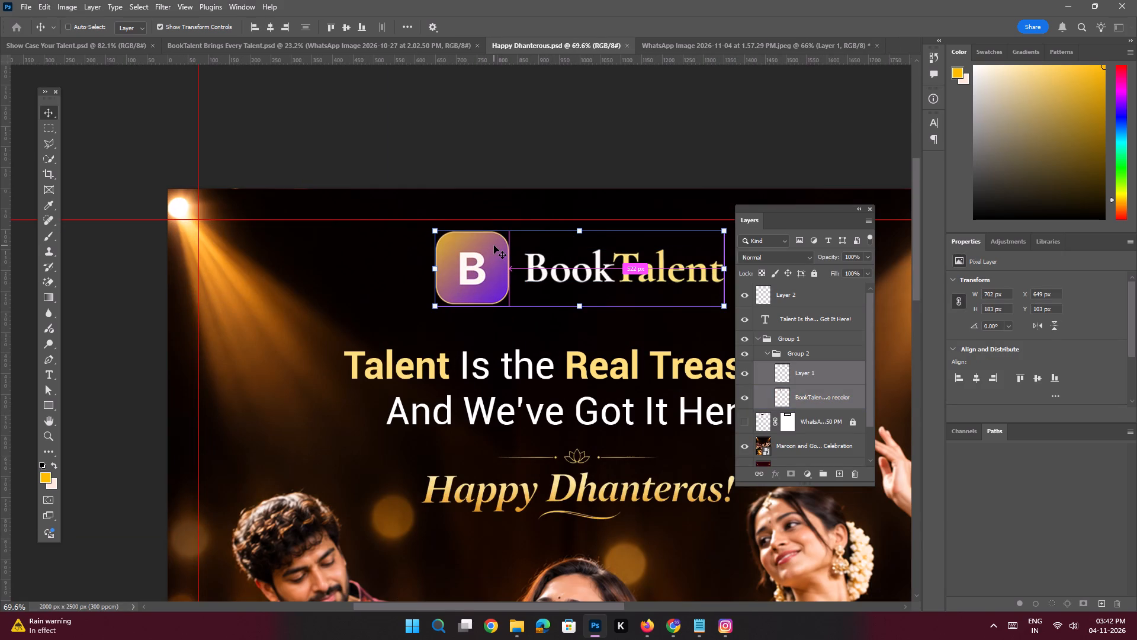
Save the Happy Dhanterous.psd post.
key(ctrl+s)
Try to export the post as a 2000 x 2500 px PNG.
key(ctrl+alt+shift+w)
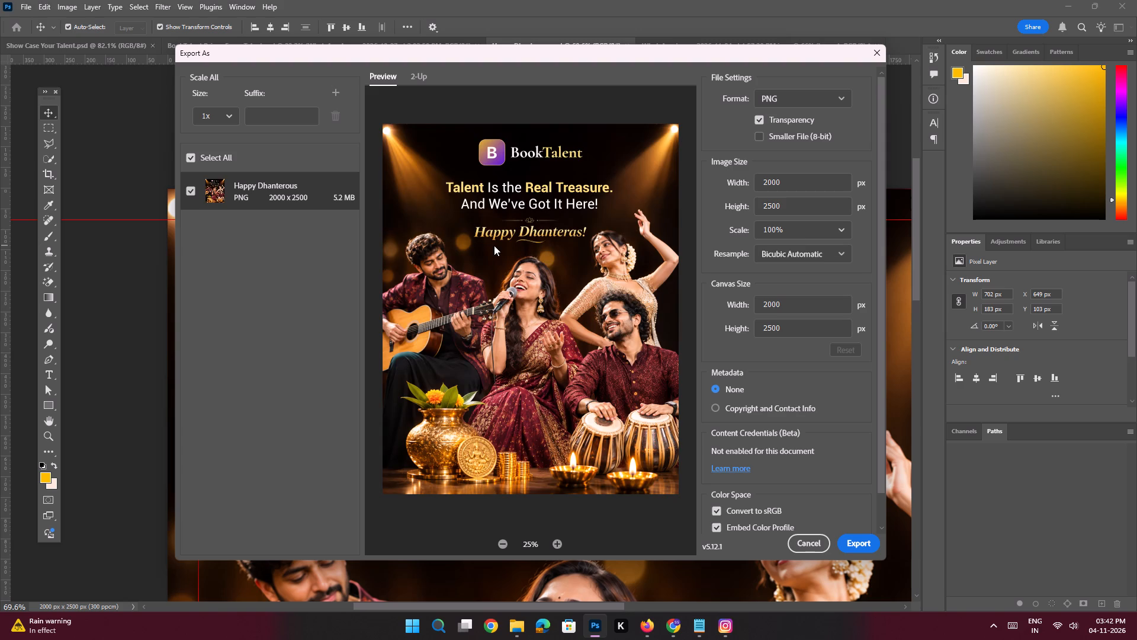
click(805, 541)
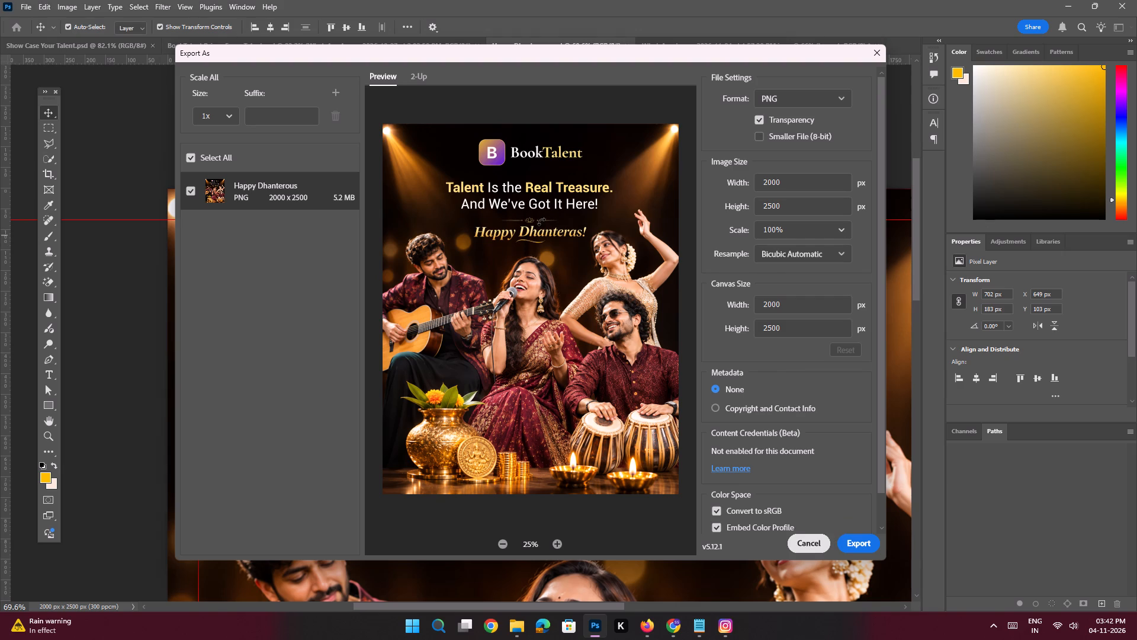
Set the word "Here!" in the headline's second line to Roboto Bold.
key(space)
key(space)
key(space)
key(space)
key(space)
key(space)
key(space)
key(space)
key(space)
key(space)
key(space)
key(space)
key(space)
key(space)
key(space)
key(space)
key(space)
key(space)
drag(582, 288, 435, 244)
key(space)
ctrl+drag(541, 345, 566, 386)
click(551, 372)
double_click(555, 376)
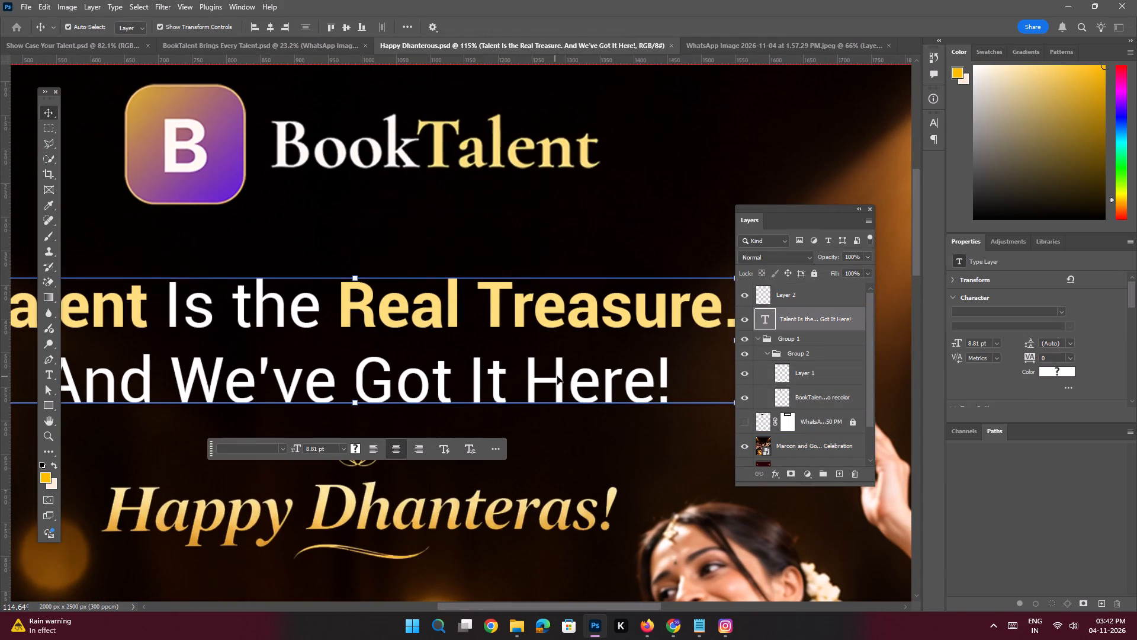
click(654, 375)
drag(672, 375, 563, 371)
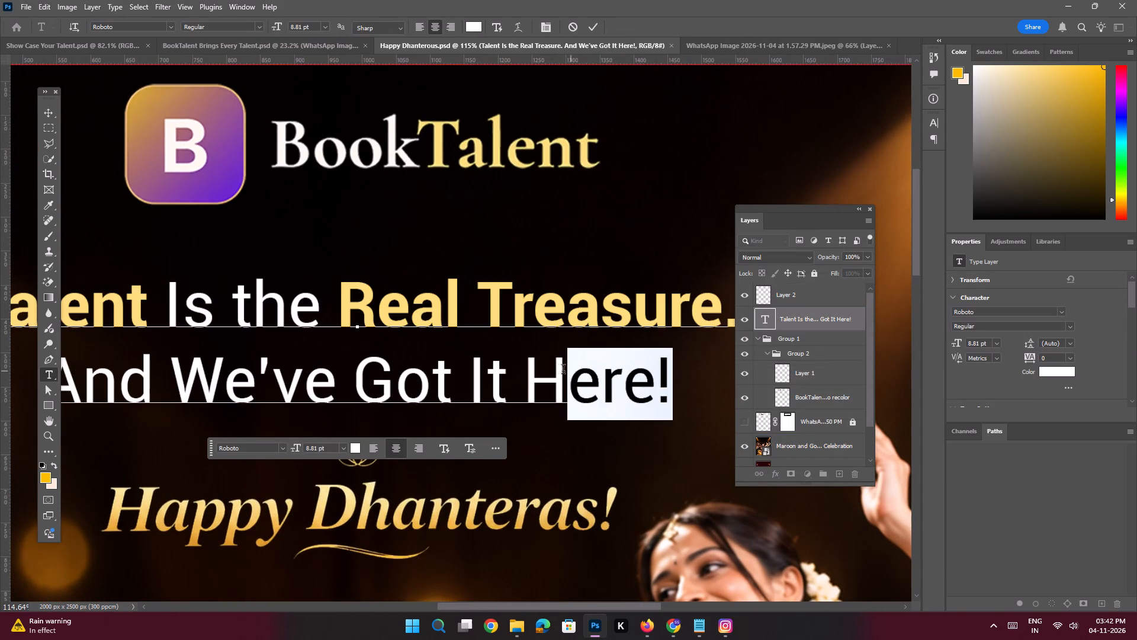
drag(563, 371, 536, 376)
click(1069, 326)
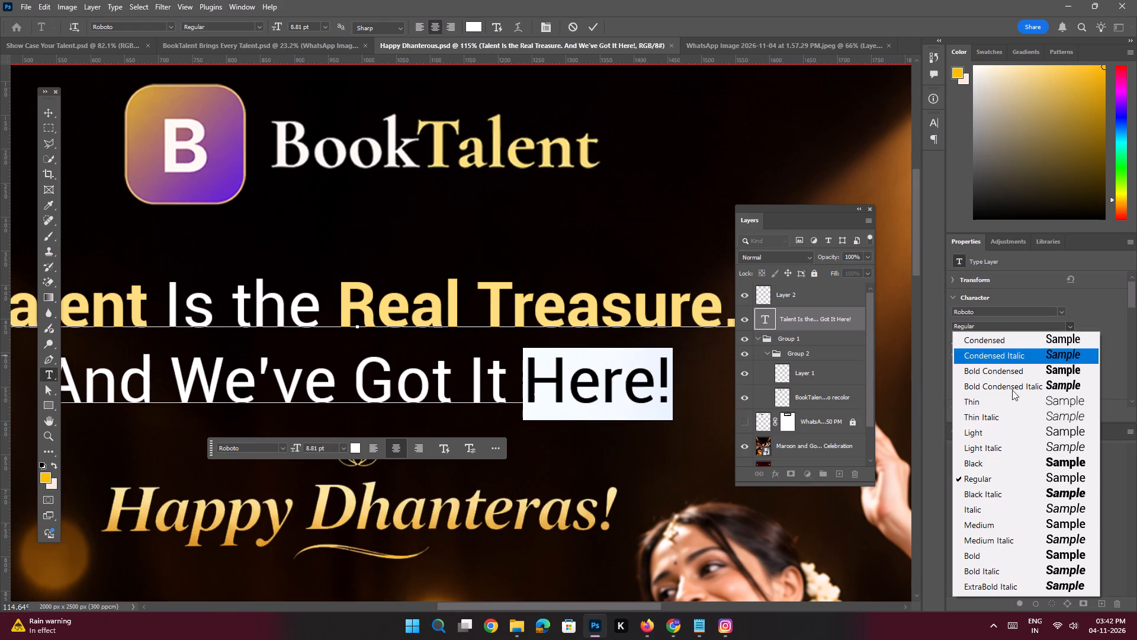
click(1002, 553)
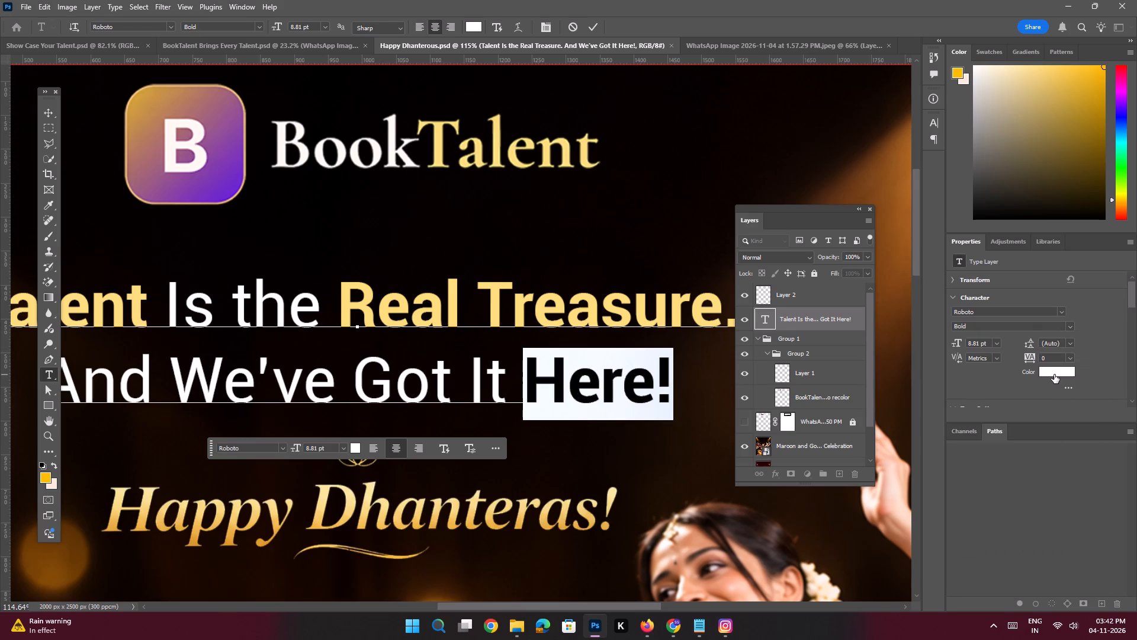
Recolour "Here!" to the light gold #fddd7a sampled from "Real Treasure." and commit the text edit.
click(1054, 375)
click(558, 301)
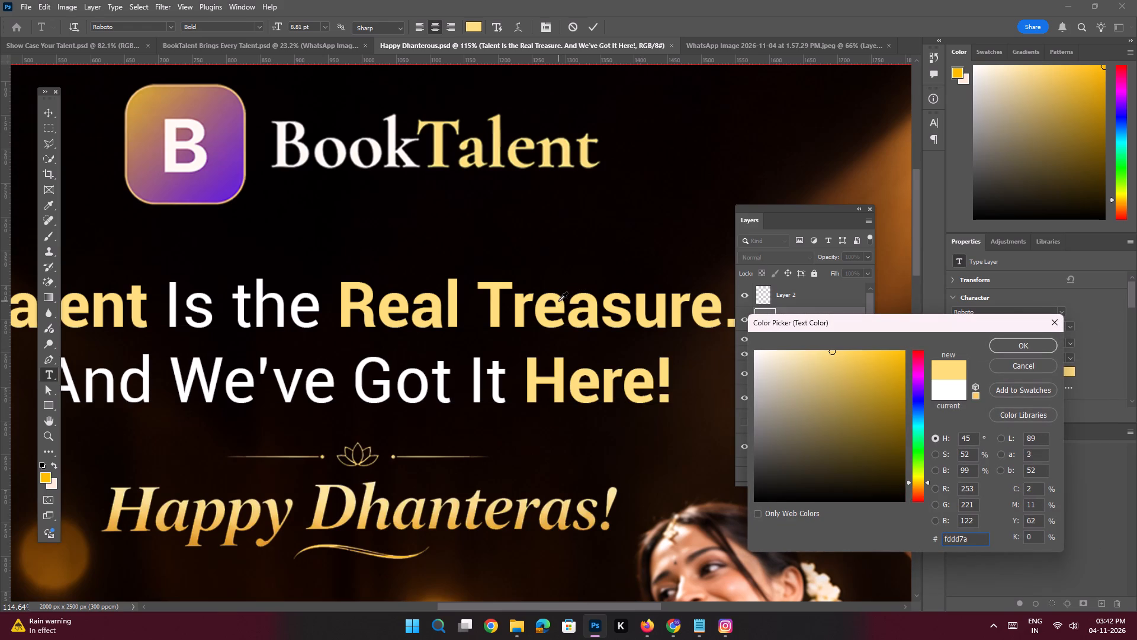
key(Return)
key(Return)
key(Return)
Save the Happy Dhanterous.psd post with the whole canvas fitted in view.
key(ctrl+0)
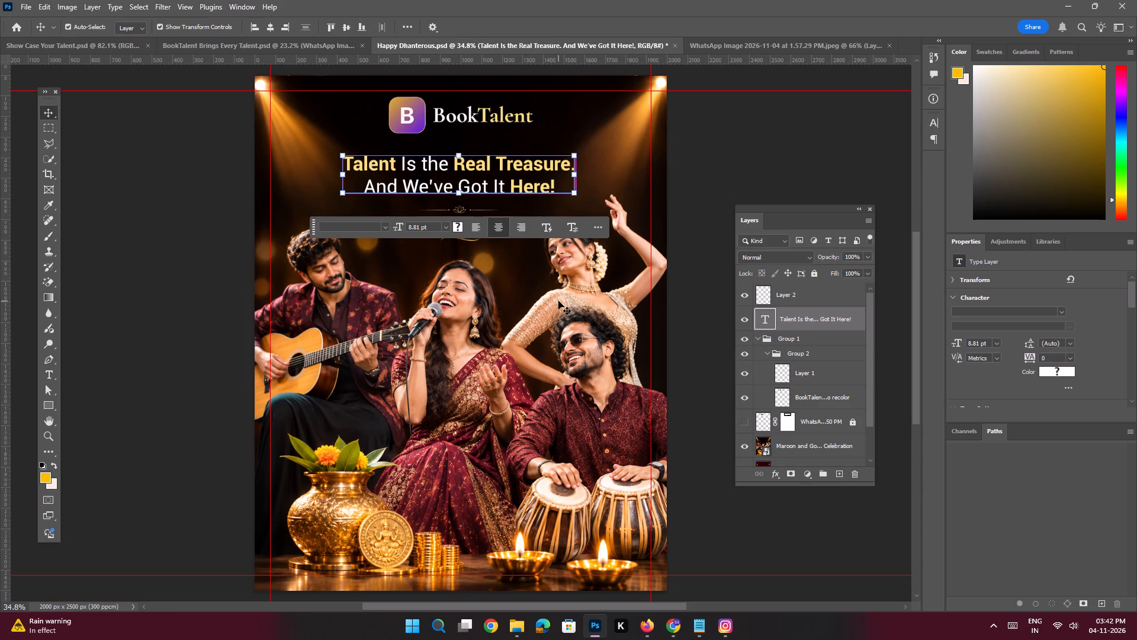
key(ctrl+s)
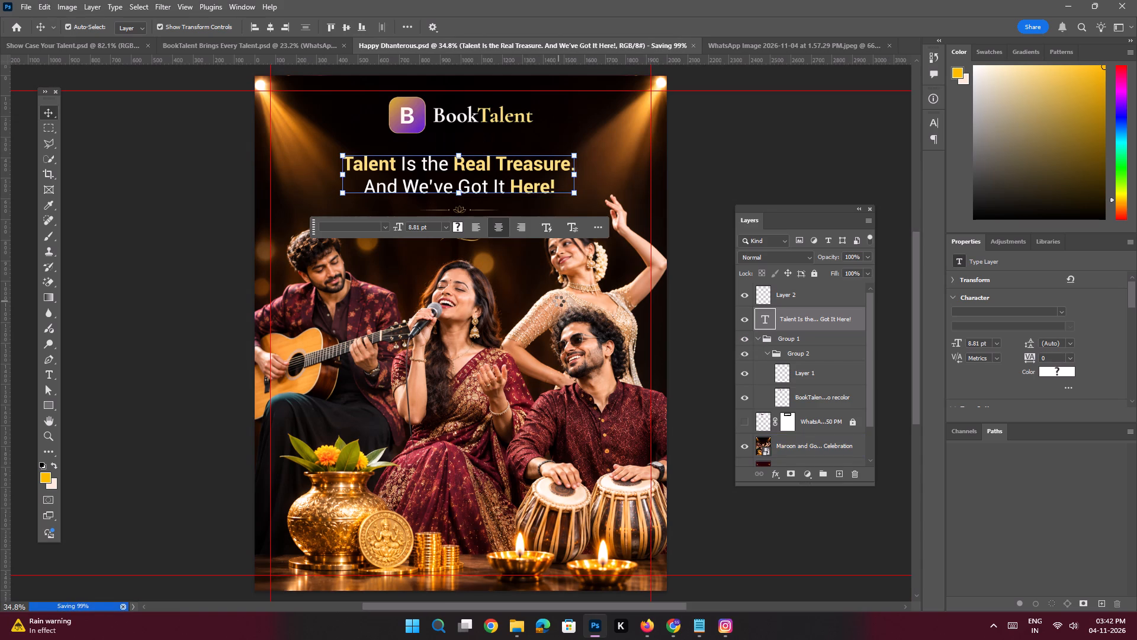
key(ctrl+alt+shift+w)
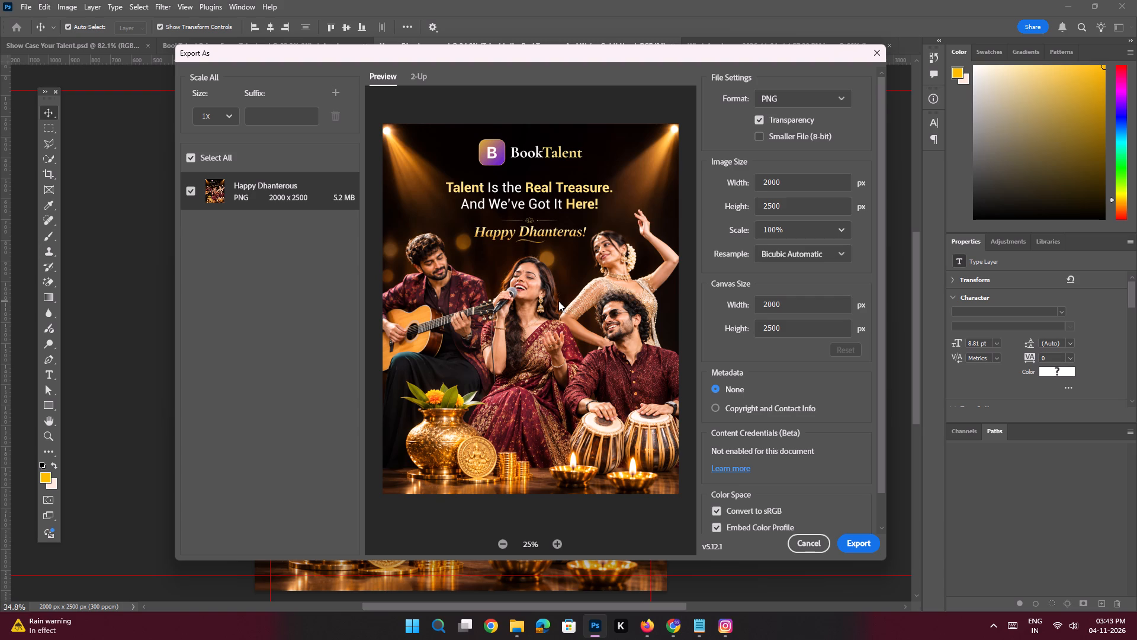
click(866, 539)
right_click(866, 539)
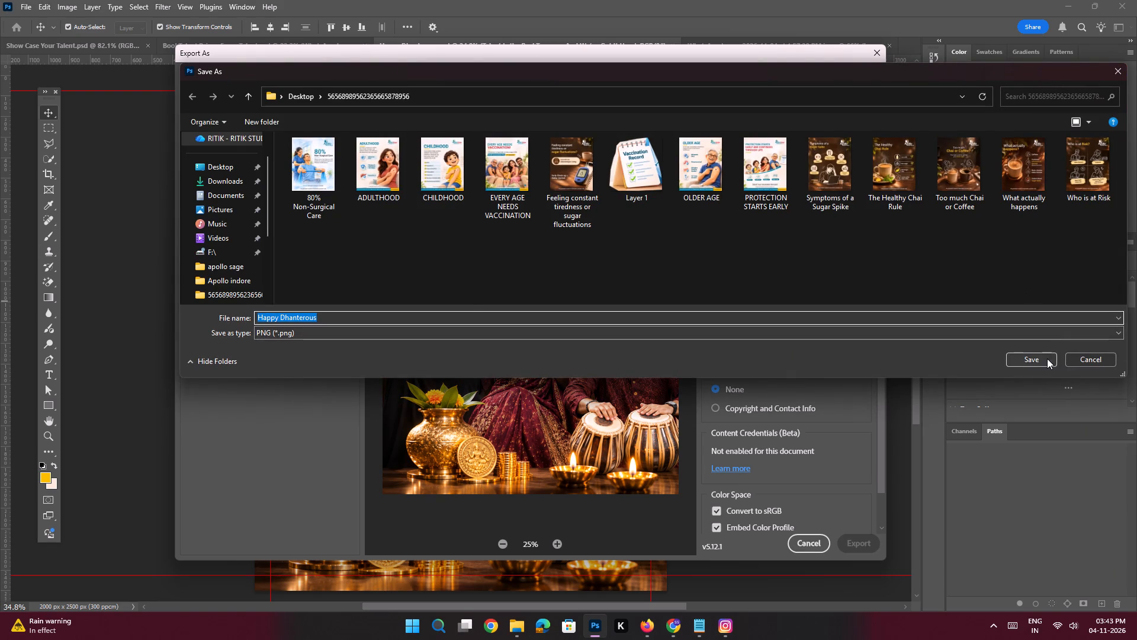
click(1046, 359)
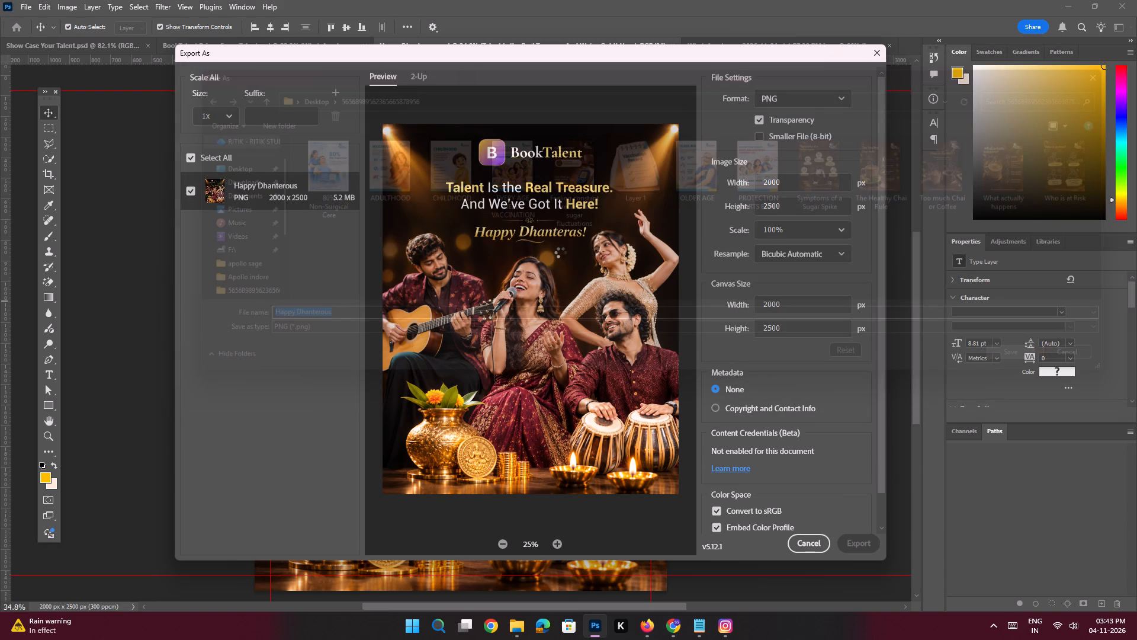
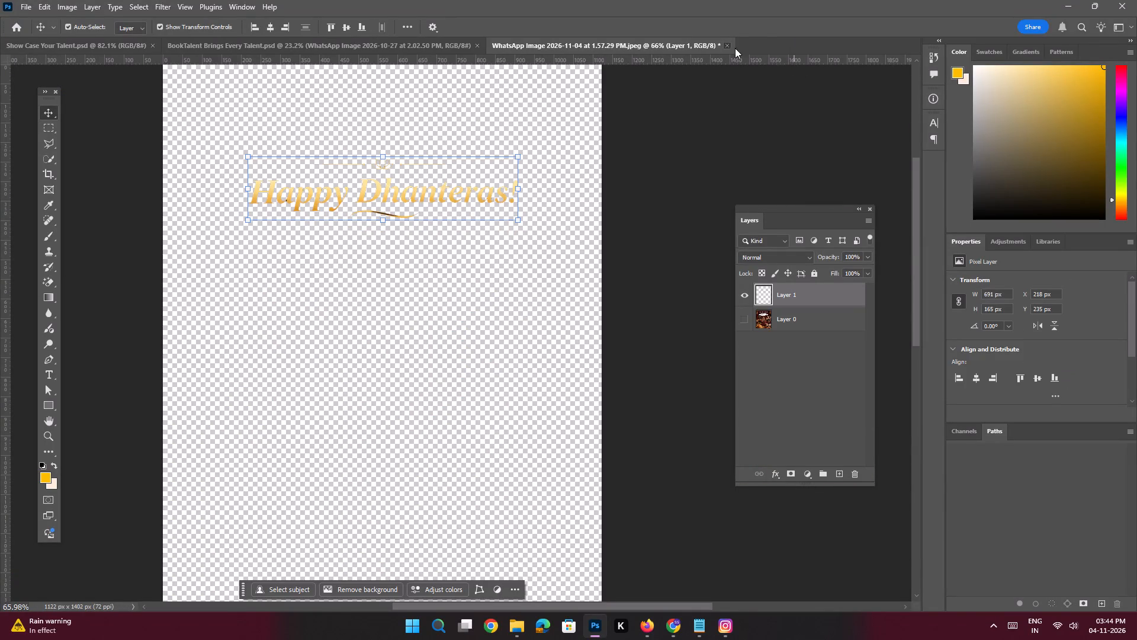
Close the WhatsApp Image 2026-11-04 reference document containing the cut-out Happy Dhanteras lettering, discarding its unsaved changes.
click(564, 231)
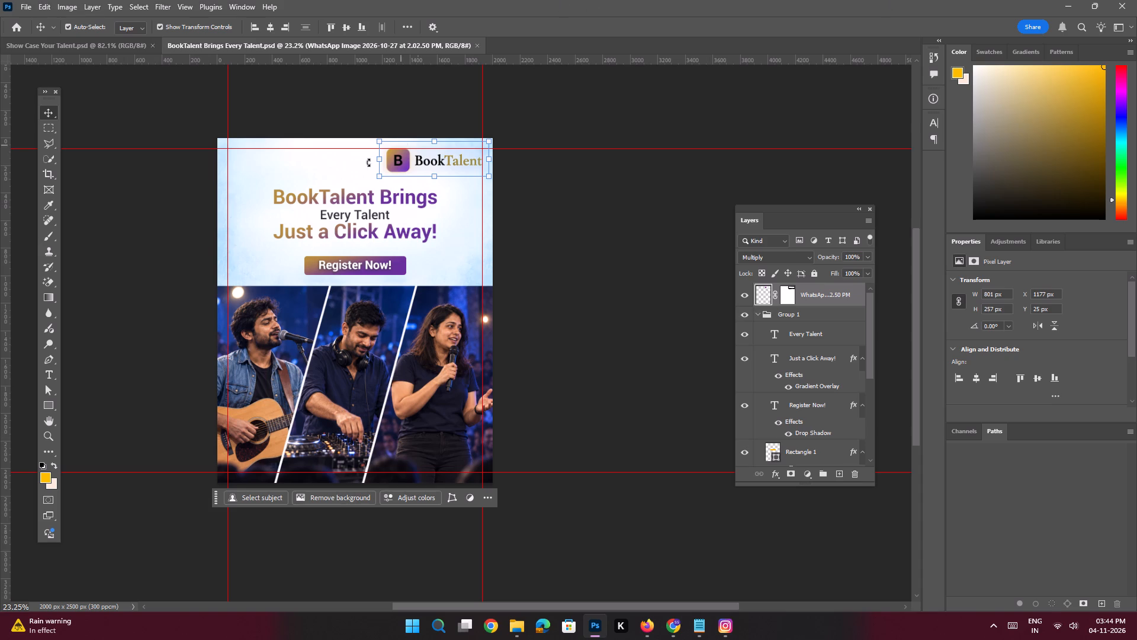
Expand the toolbox to its two-column layout.
click(43, 91)
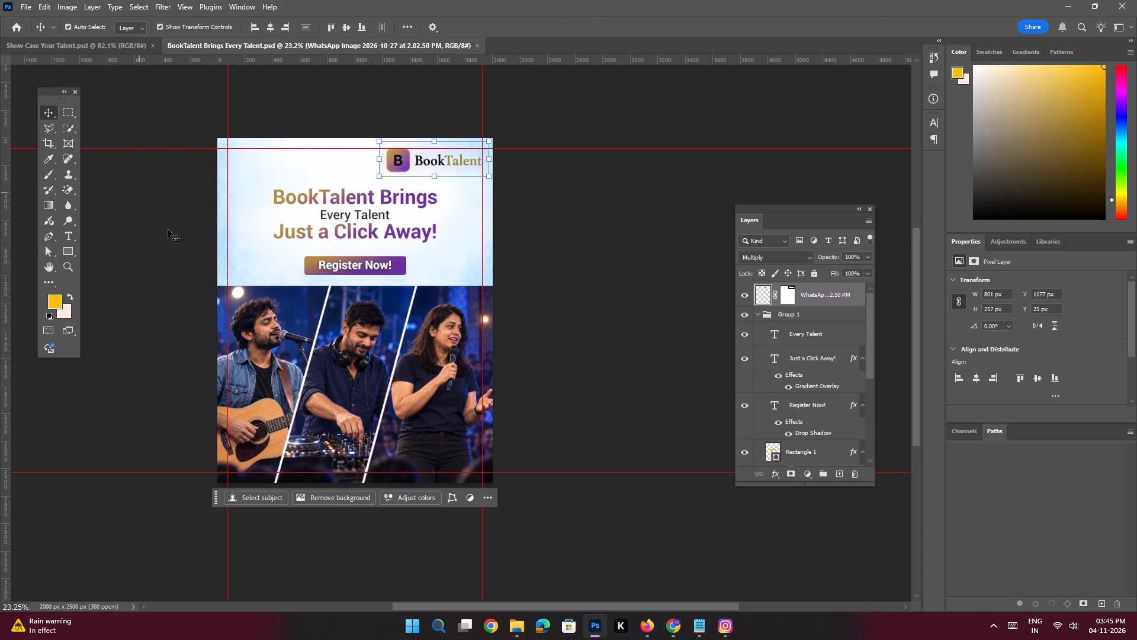
Close the BookTalent Brings Every Talent.psd document, leaving Show Case Your Talent.psd open.
key(space)
key(space)
key(space)
key(space)
key(space)
key(space)
drag(363, 300, 389, 298)
click(478, 43)
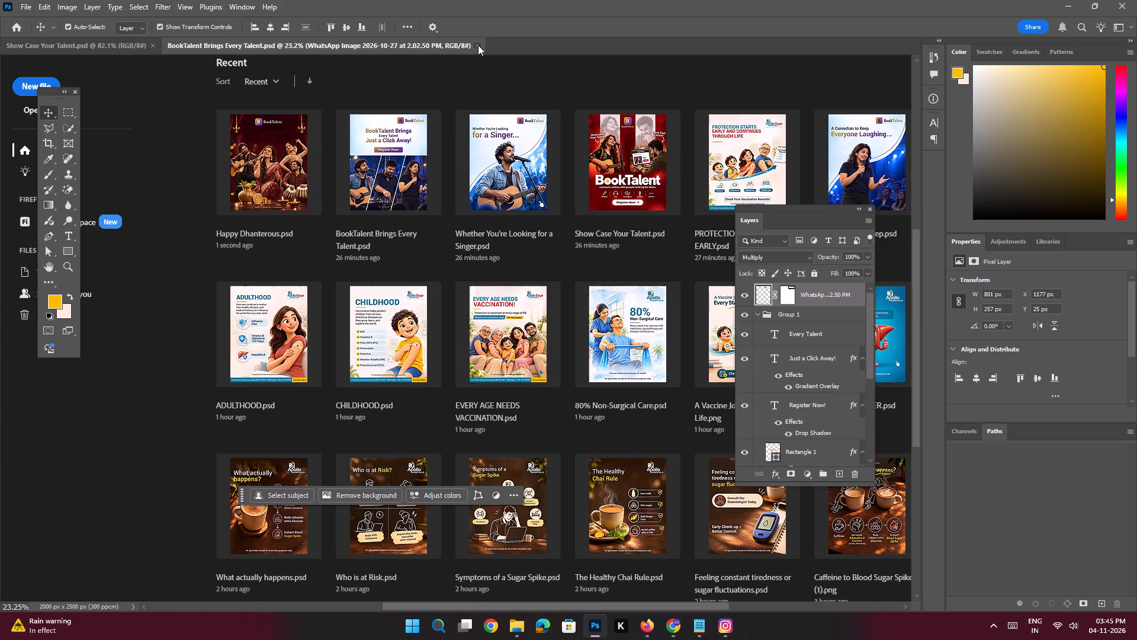
key(ctrl+0)
key(ctrl+0)
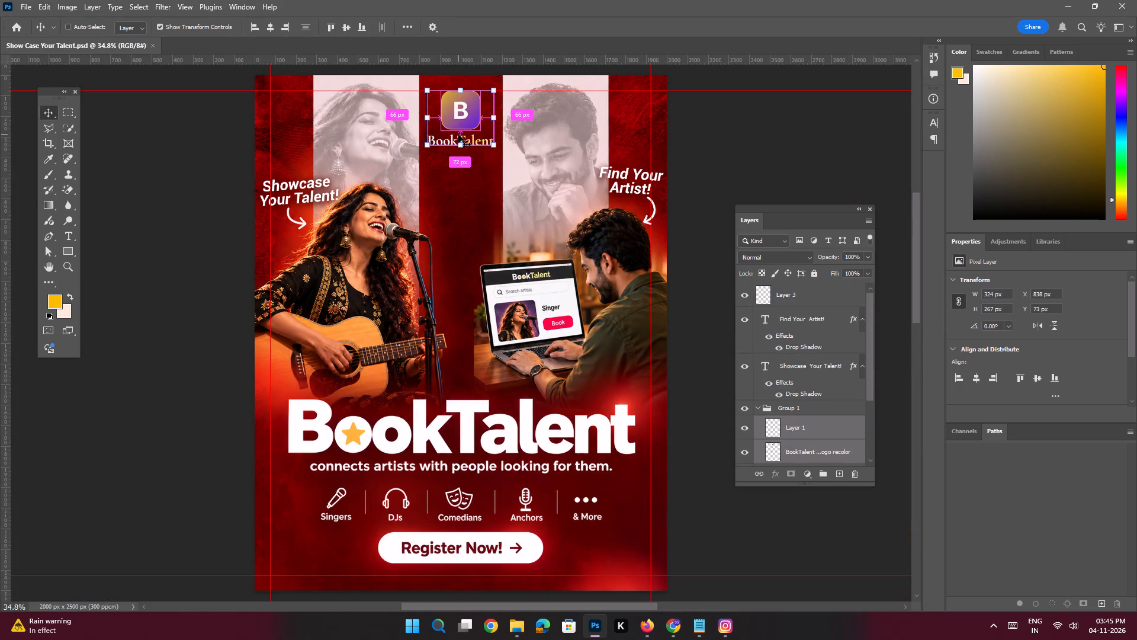
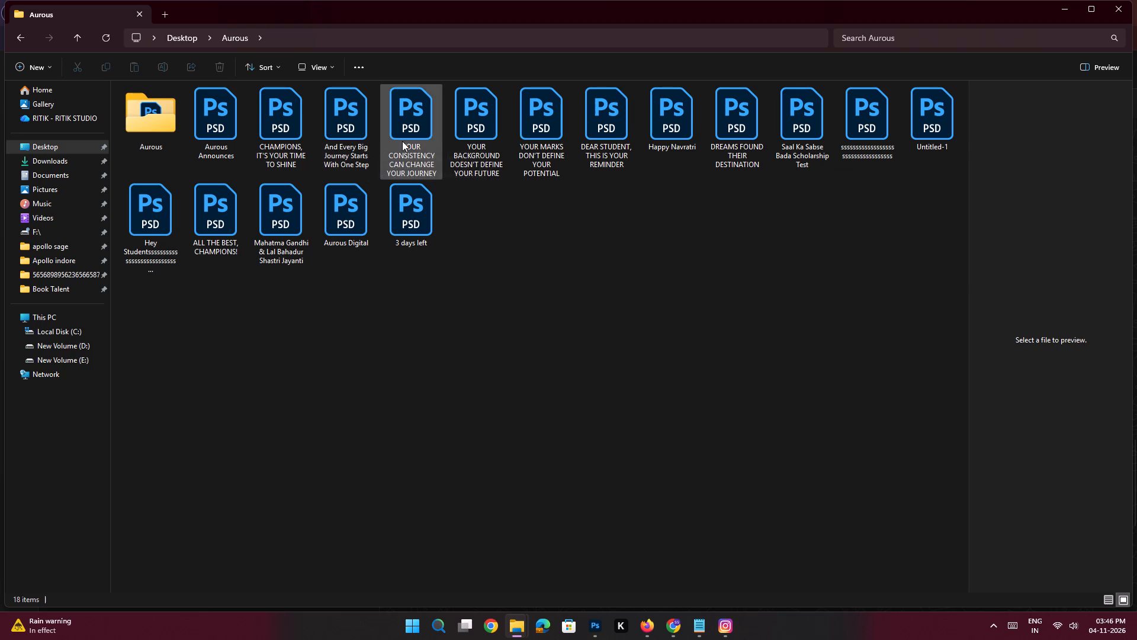
Open the Aurous Announces PSD from the Aurous folder on the Desktop in Photoshop.
double_click(223, 138)
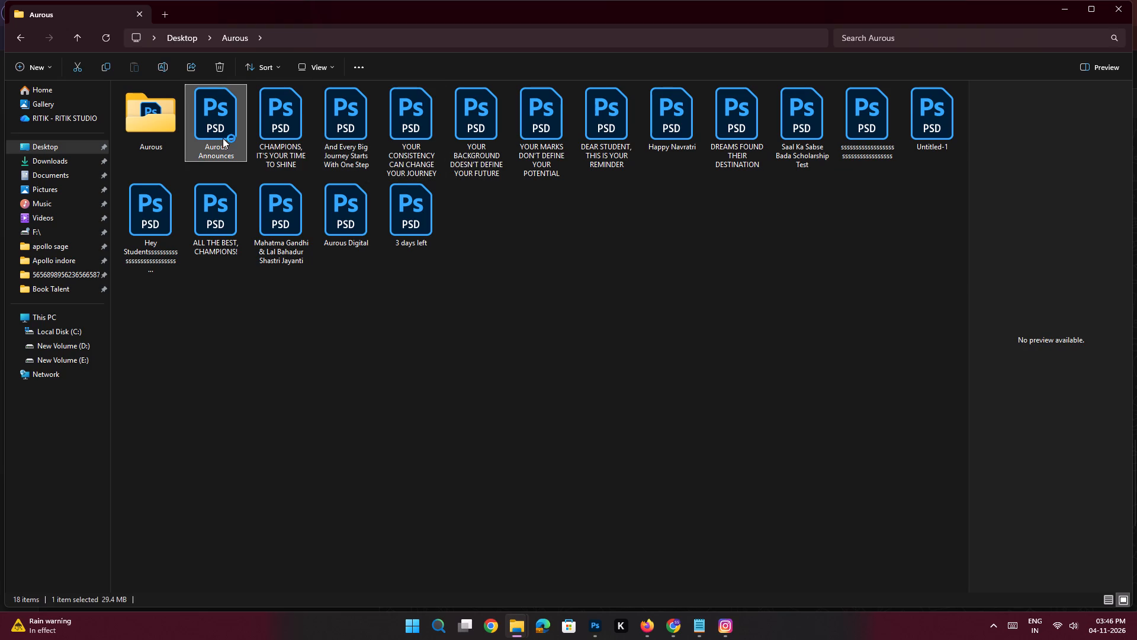